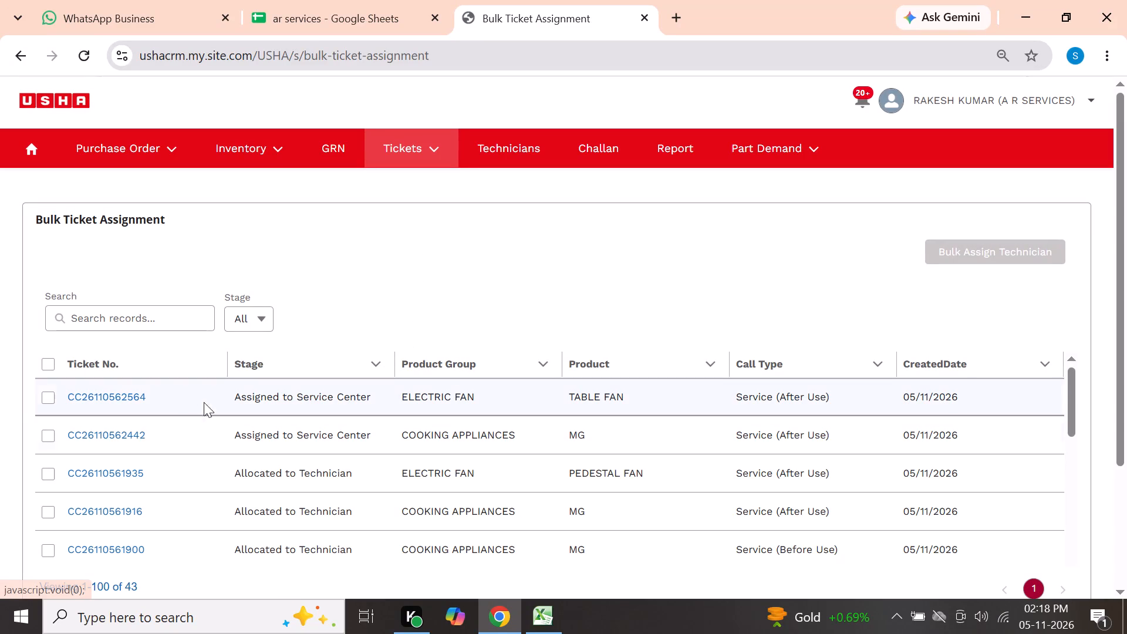
{"action": "left_click", "coordinate": [117, 388]}
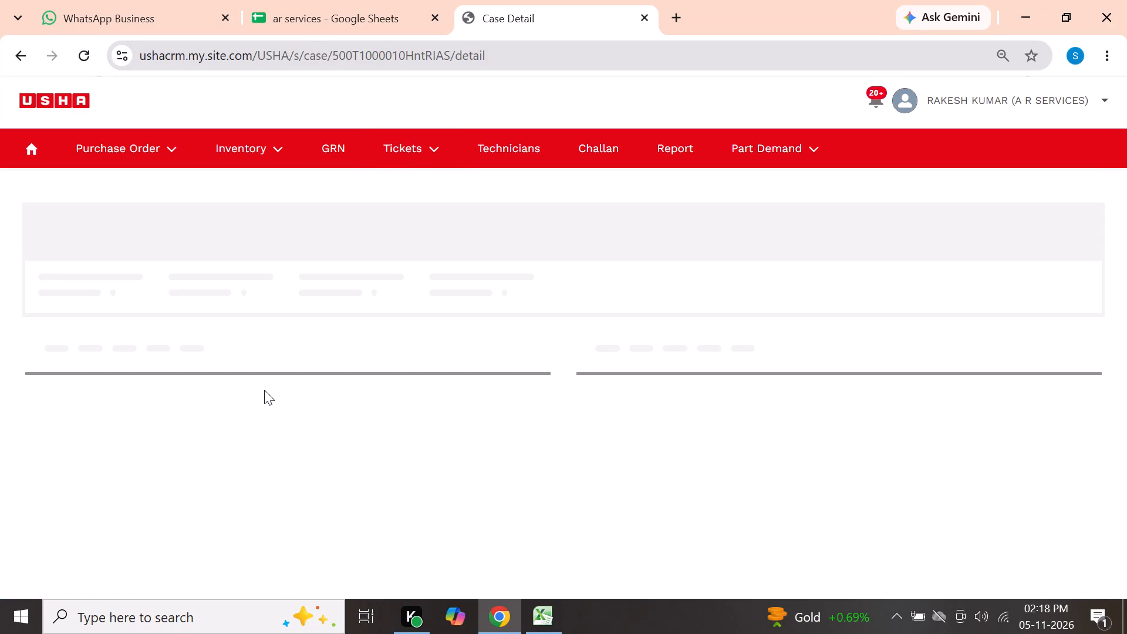
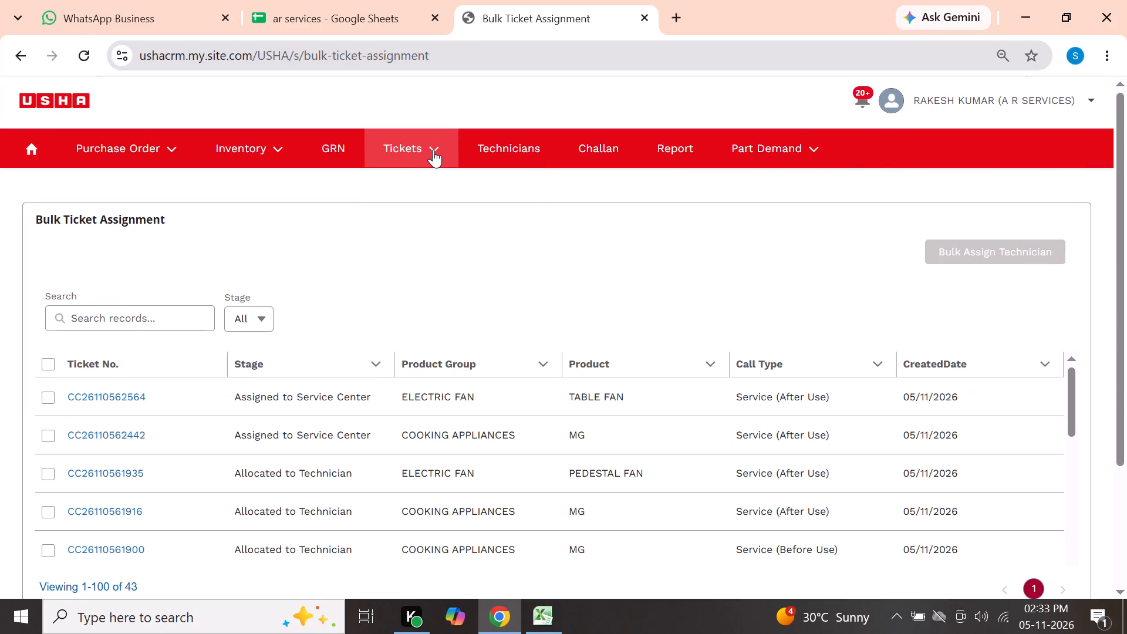
{"action": "left_click", "coordinate": [119, 394]}
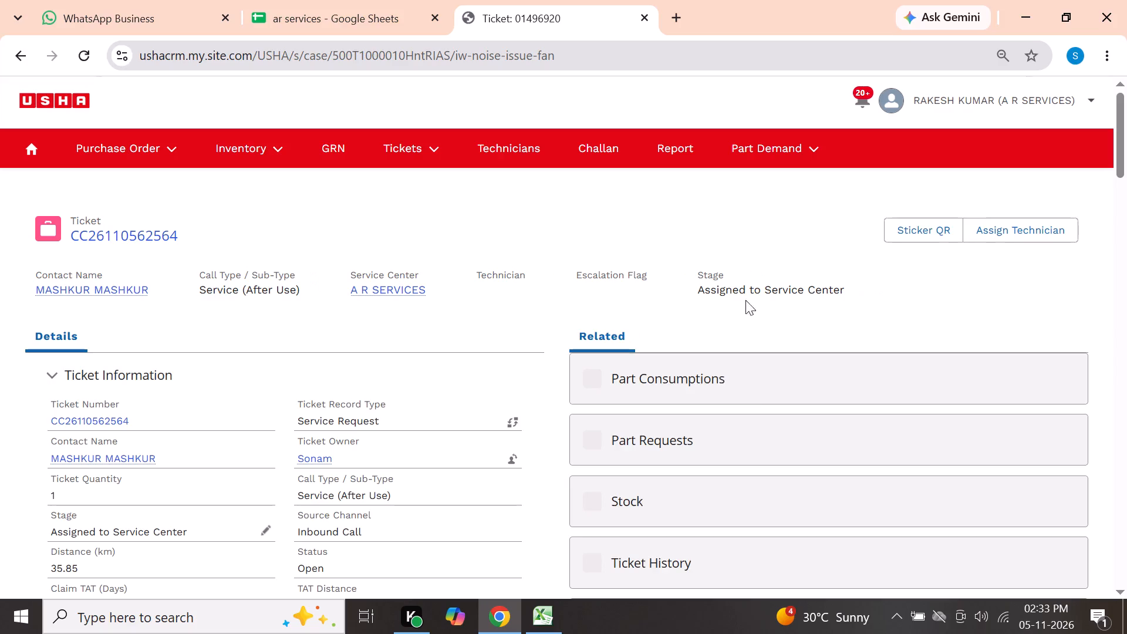
{"action": "scroll", "coordinate": [667, 377], "scroll_direction": "down", "scroll_amount": 10}
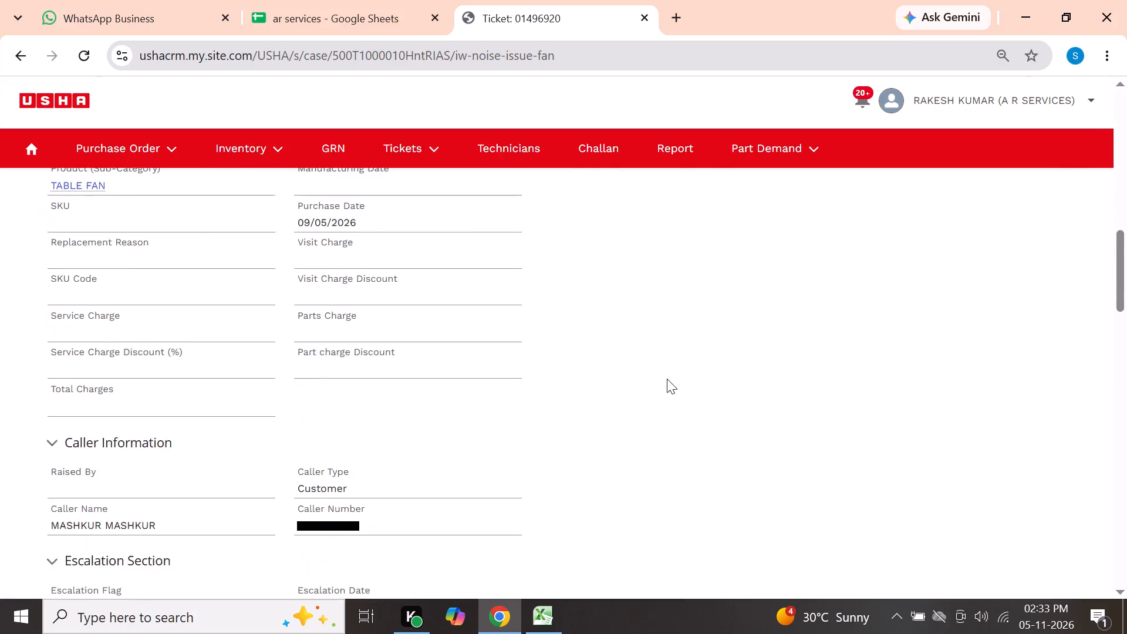
{"action": "scroll", "coordinate": [667, 379], "scroll_direction": "down", "scroll_amount": 4}
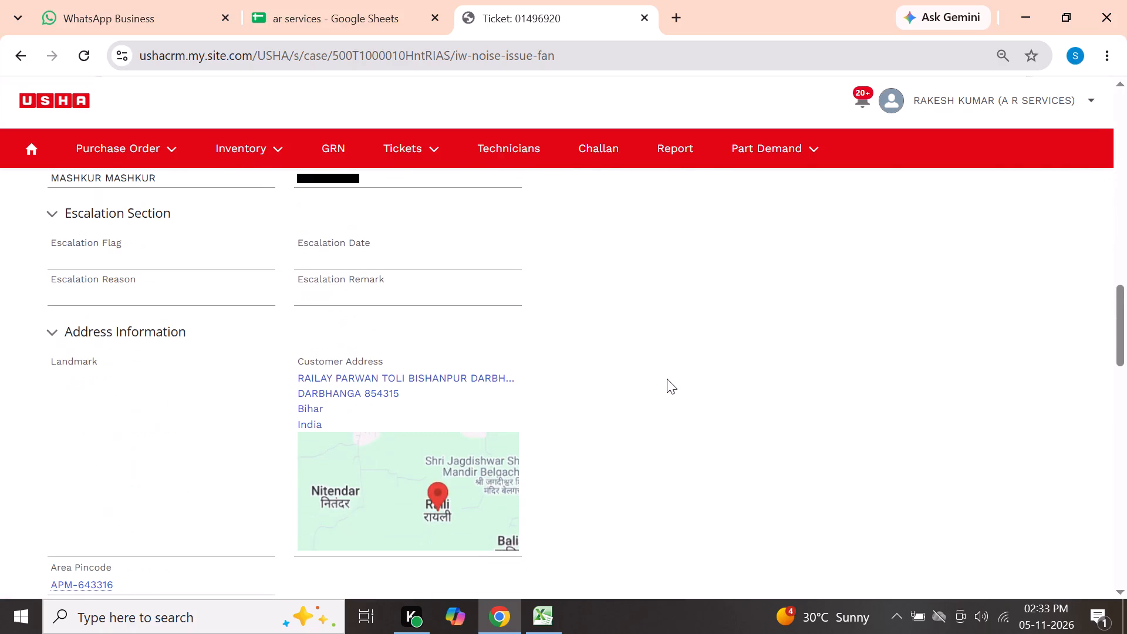
{"action": "scroll", "coordinate": [667, 379], "scroll_direction": "up", "scroll_amount": 19}
{"action": "left_click", "coordinate": [1035, 231]}
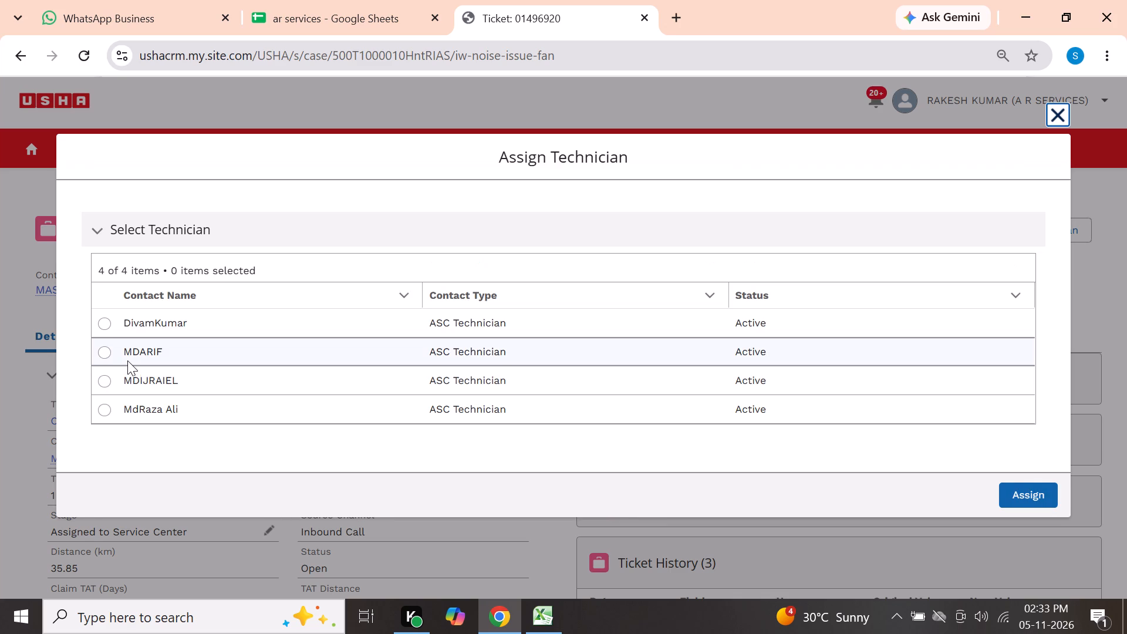
{"action": "left_click", "coordinate": [104, 413]}
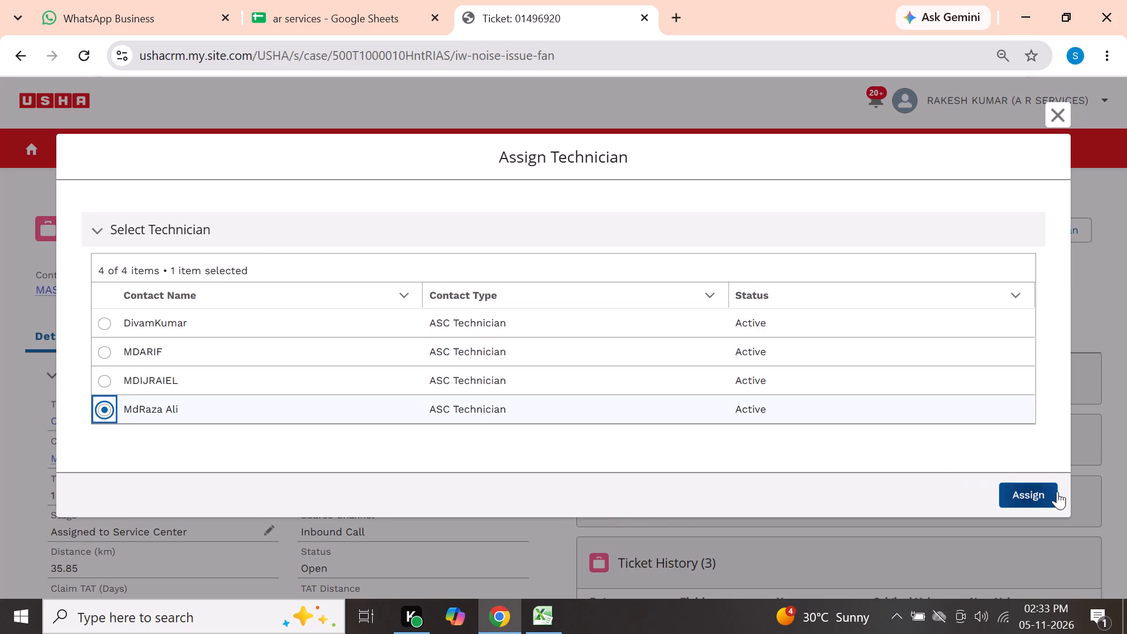
{"action": "left_click", "coordinate": [1056, 492]}
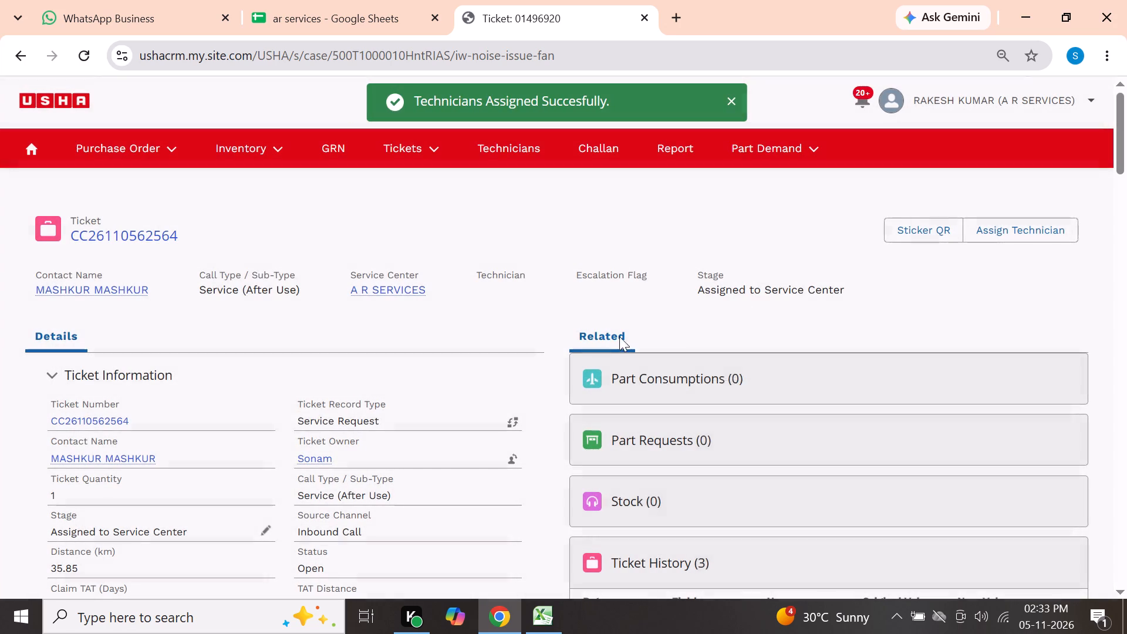
{"action": "left_click", "coordinate": [431, 158]}
{"action": "left_click", "coordinate": [416, 217]}
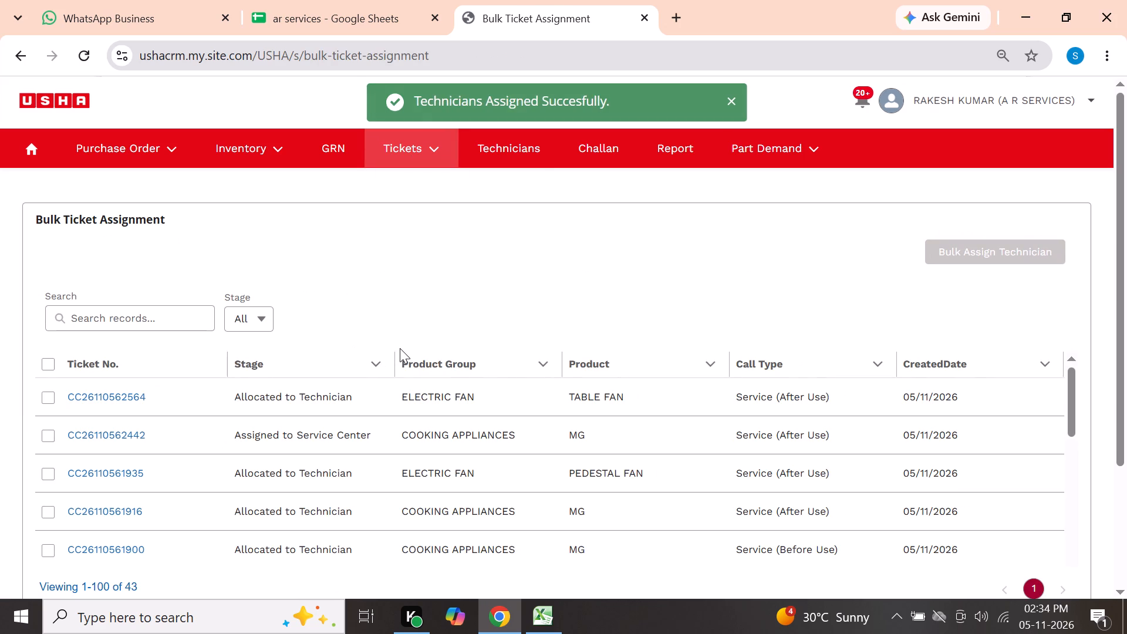
{"action": "left_click", "coordinate": [126, 423]}
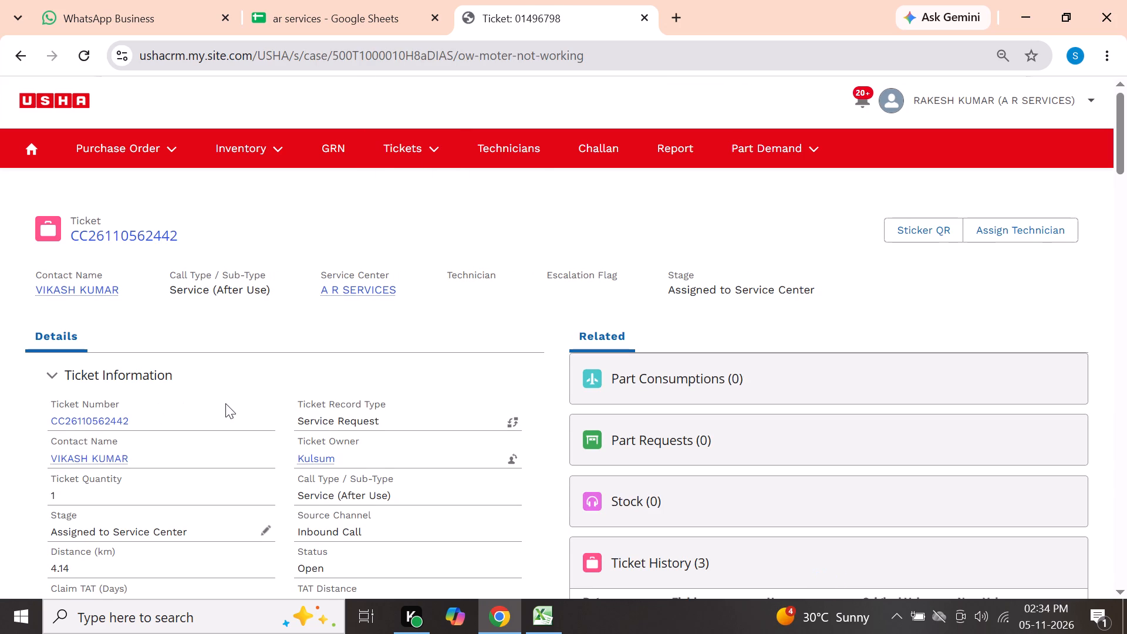
{"action": "scroll", "coordinate": [308, 424], "scroll_direction": "down", "scroll_amount": 7}
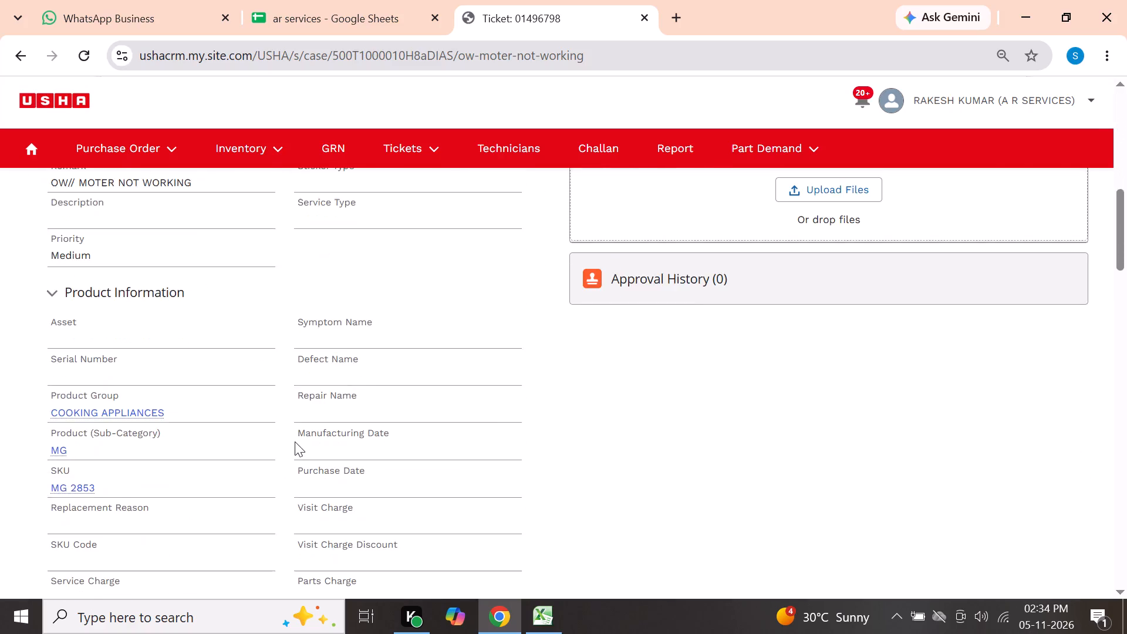
{"action": "scroll", "coordinate": [295, 441], "scroll_direction": "down", "scroll_amount": 8}
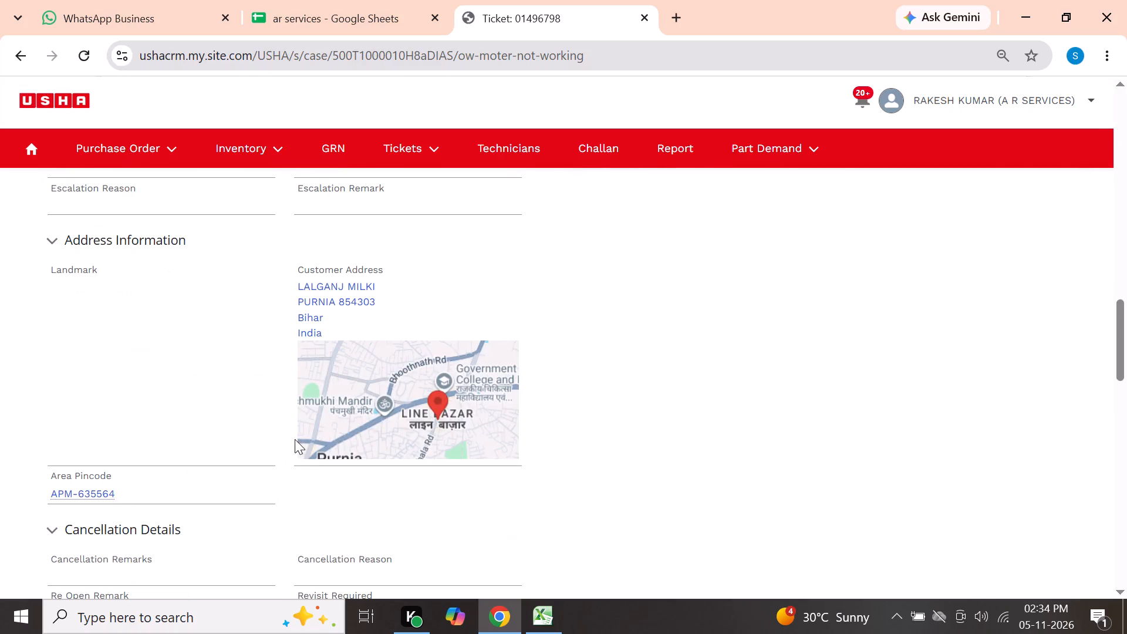
{"action": "scroll", "coordinate": [295, 439], "scroll_direction": "up", "scroll_amount": 20}
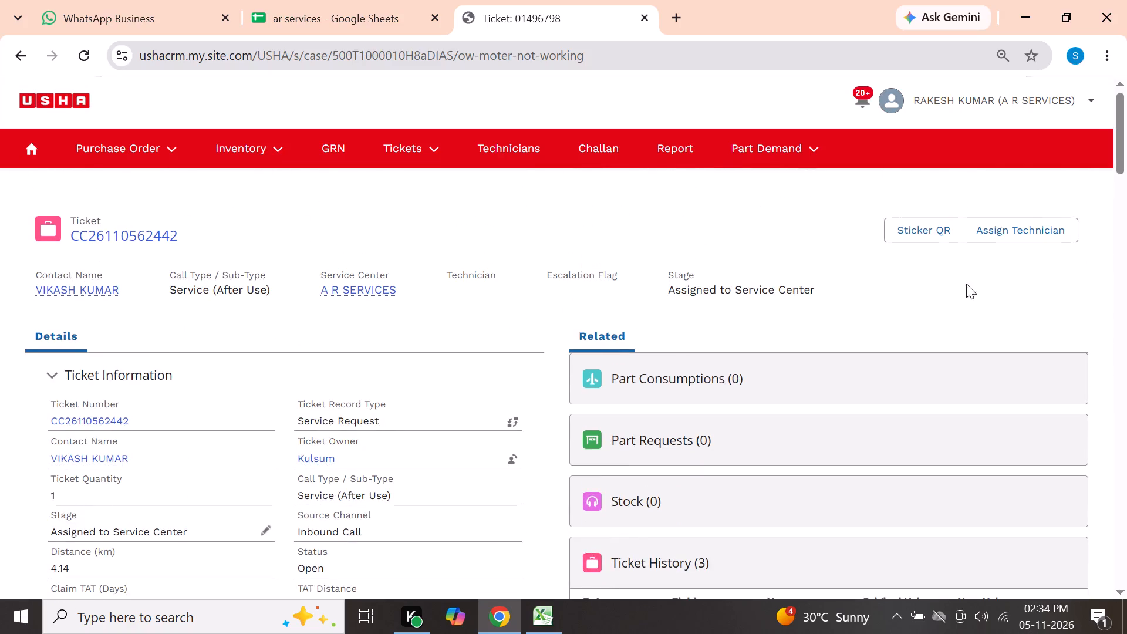
{"action": "left_click", "coordinate": [1018, 238]}
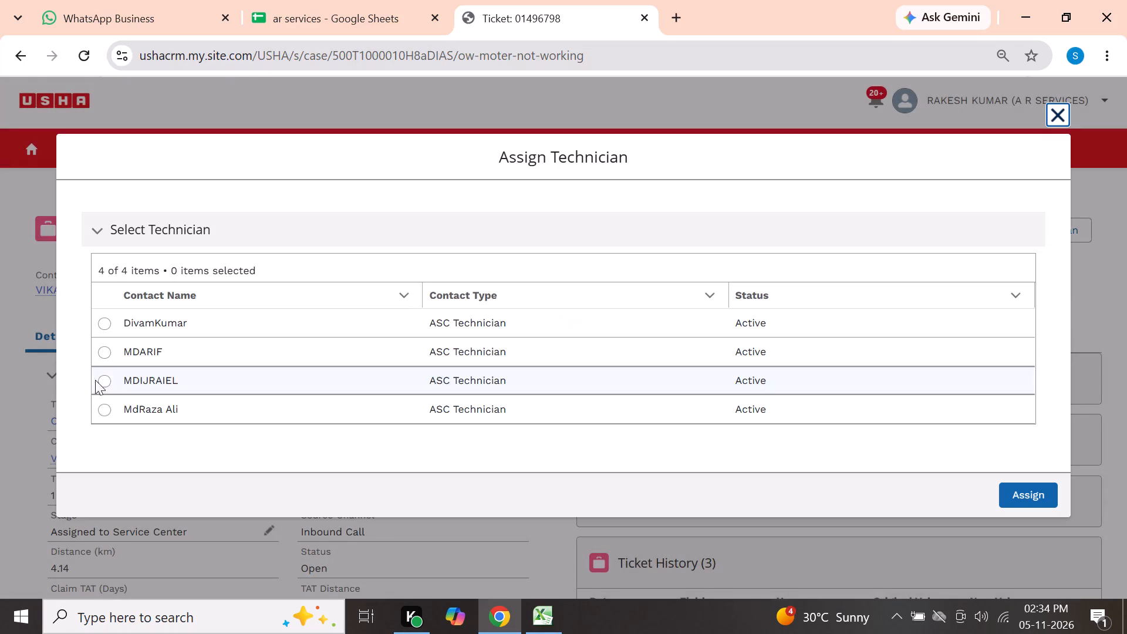
{"action": "left_click", "coordinate": [101, 410]}
{"action": "left_click", "coordinate": [1045, 498]}
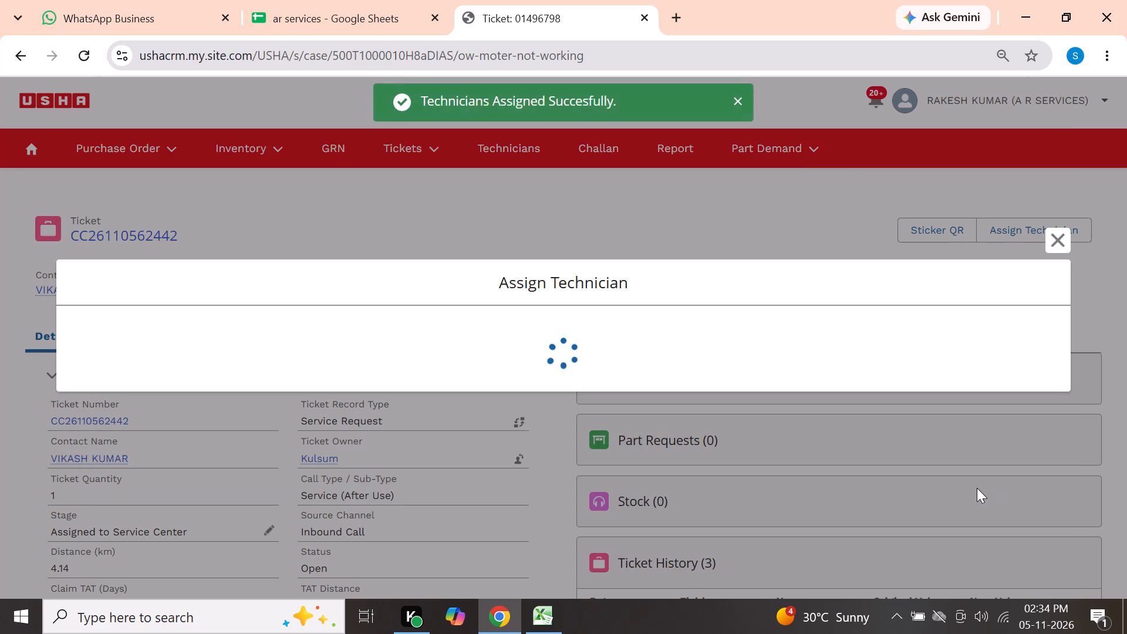
Reload the bulk ticket assignment list several times via the home page to check for tickets still awaiting a technician.
{"action": "left_click", "coordinate": [39, 144]}
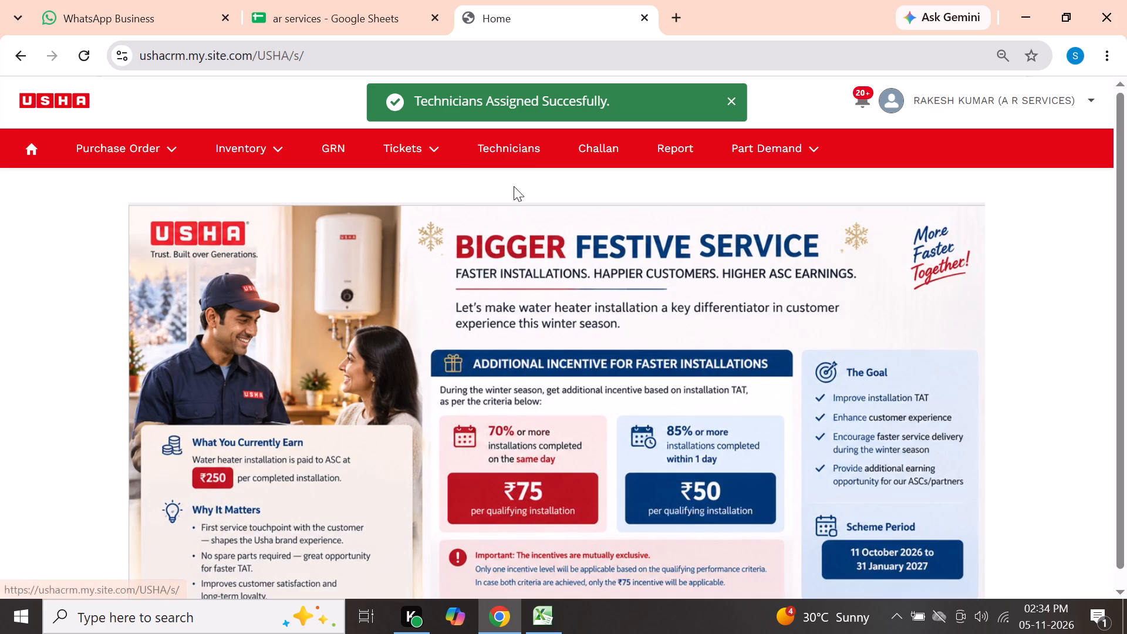
{"action": "left_click", "coordinate": [409, 157]}
{"action": "double_click", "coordinate": [427, 207]}
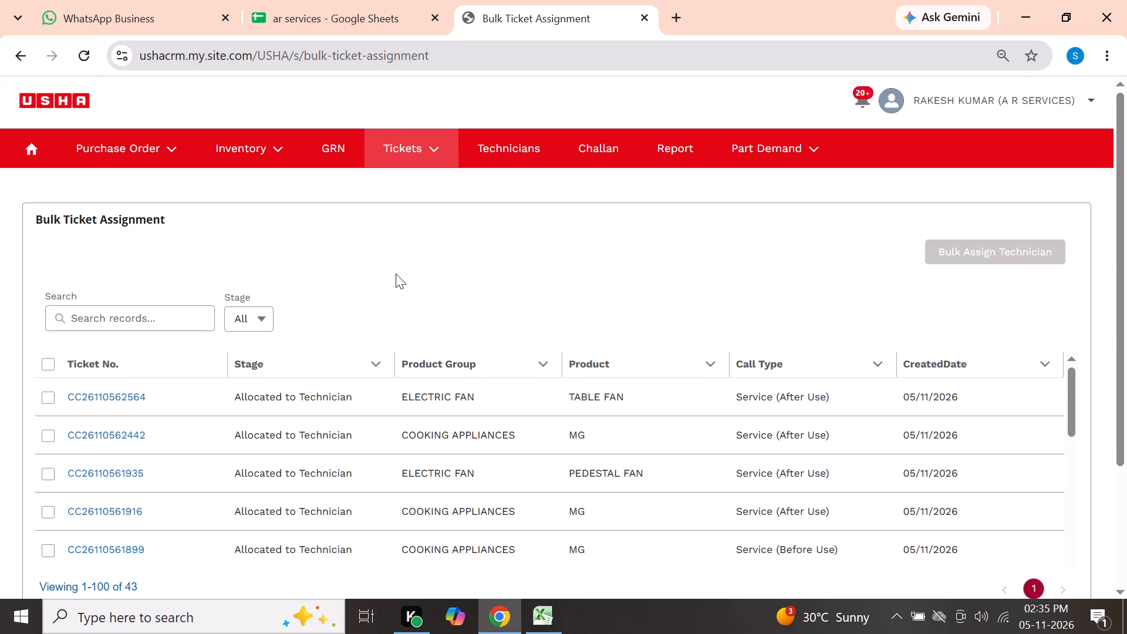
{"action": "left_click", "coordinate": [21, 144]}
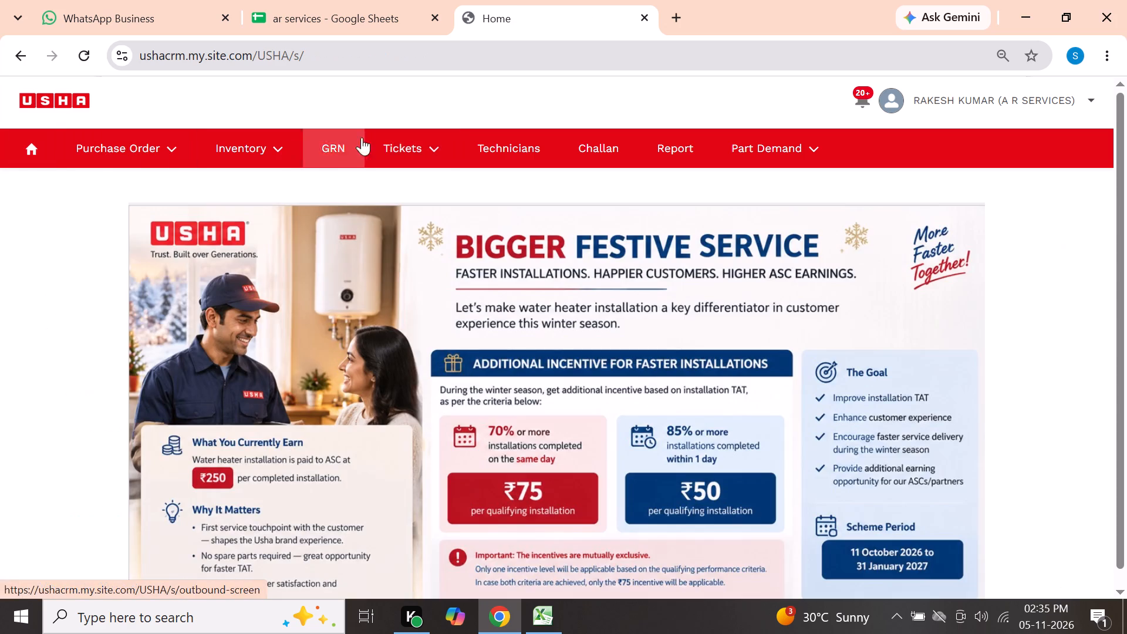
{"action": "left_click", "coordinate": [451, 144]}
{"action": "left_click", "coordinate": [413, 245]}
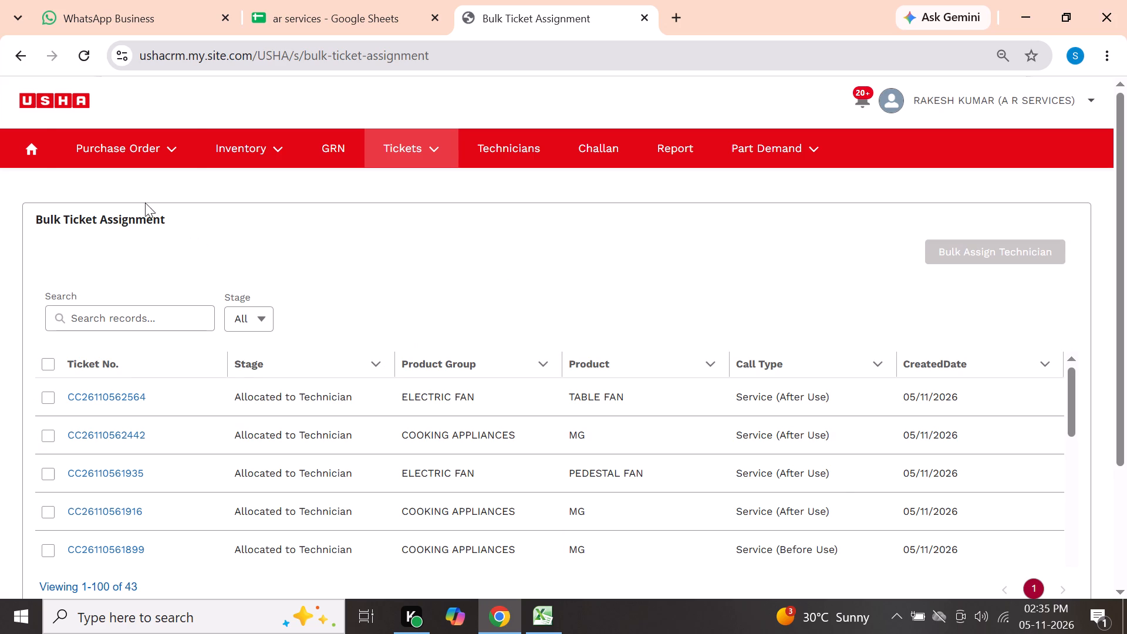
{"action": "left_click", "coordinate": [18, 139]}
{"action": "left_click", "coordinate": [394, 139]}
{"action": "left_click", "coordinate": [416, 212]}
Export the Open Ticket Report as Details Only in Excel .xls format.
{"action": "left_click", "coordinate": [666, 143]}
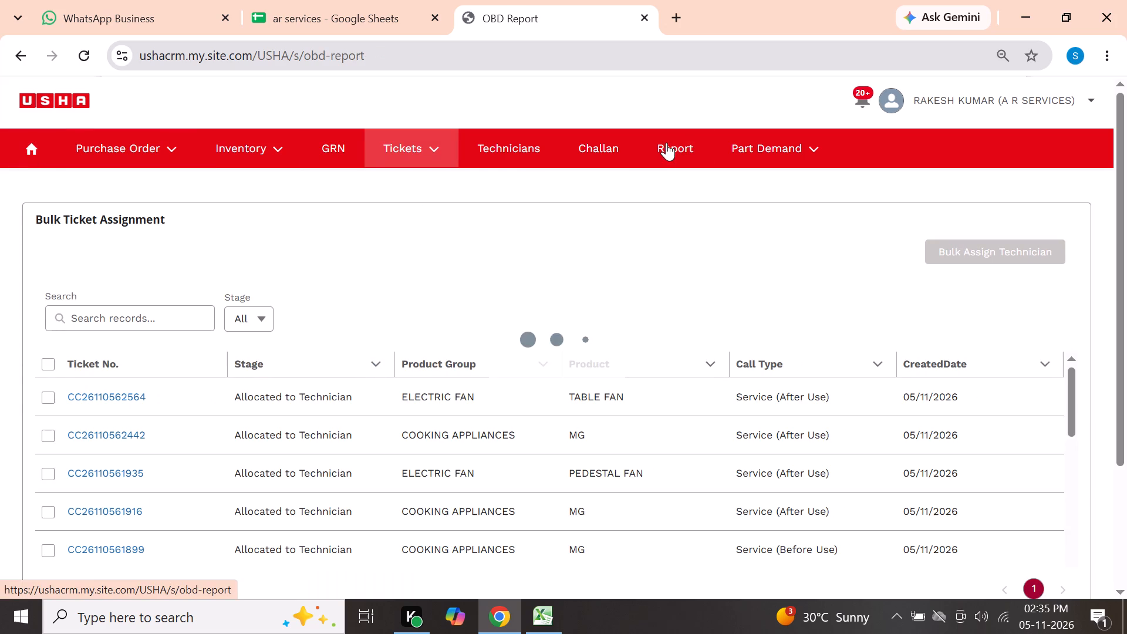
{"action": "left_click", "coordinate": [830, 213]}
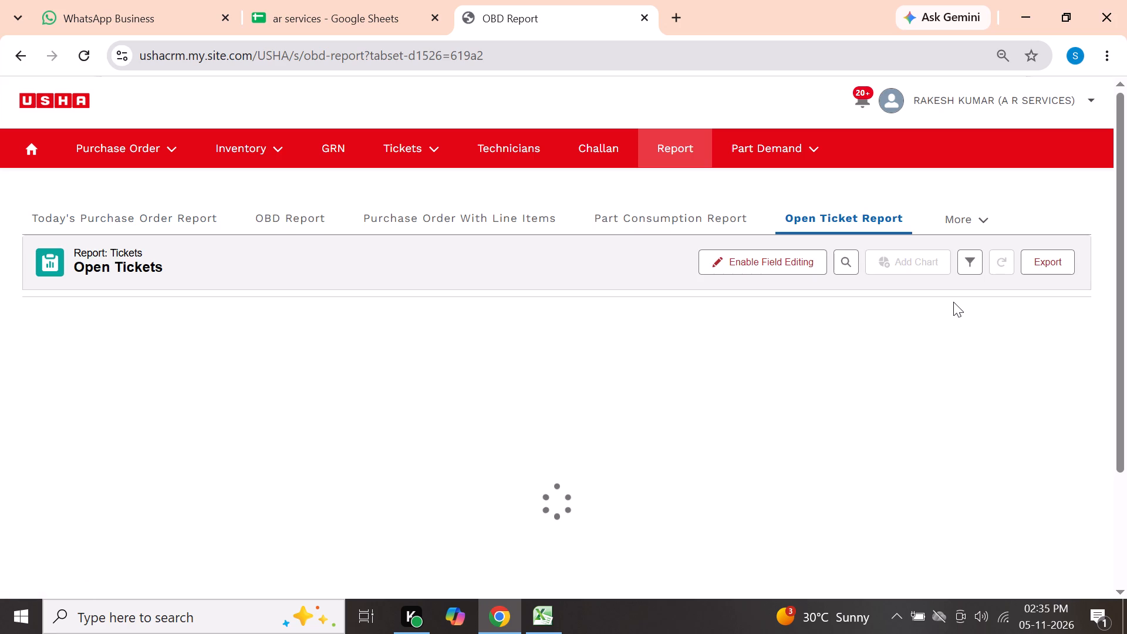
{"action": "left_click", "coordinate": [1042, 268]}
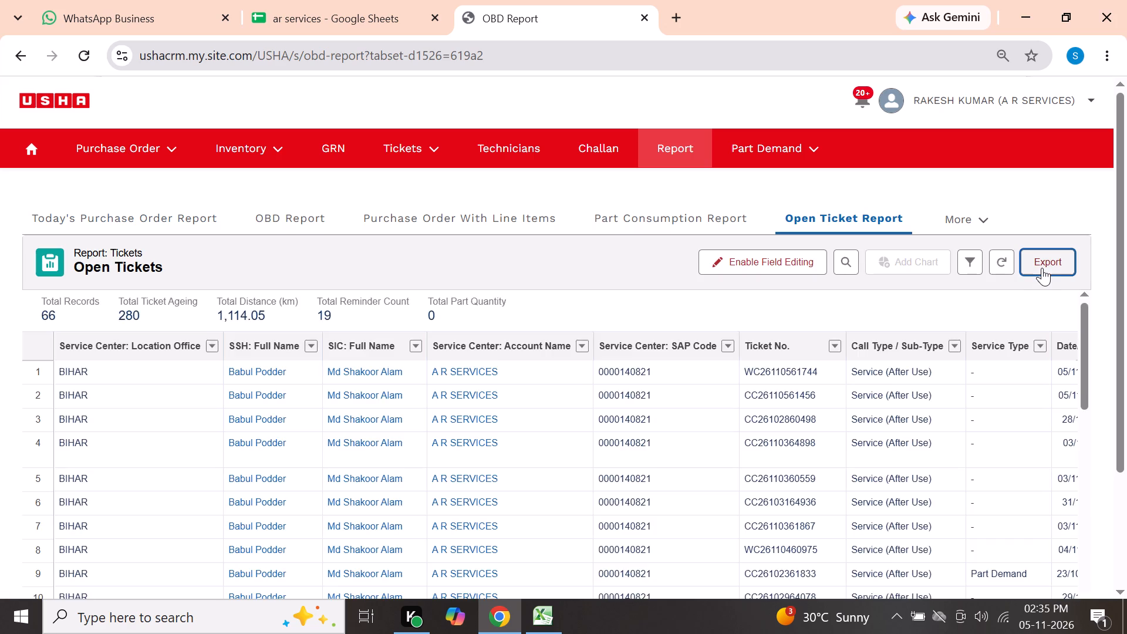
{"action": "left_click", "coordinate": [1042, 268]}
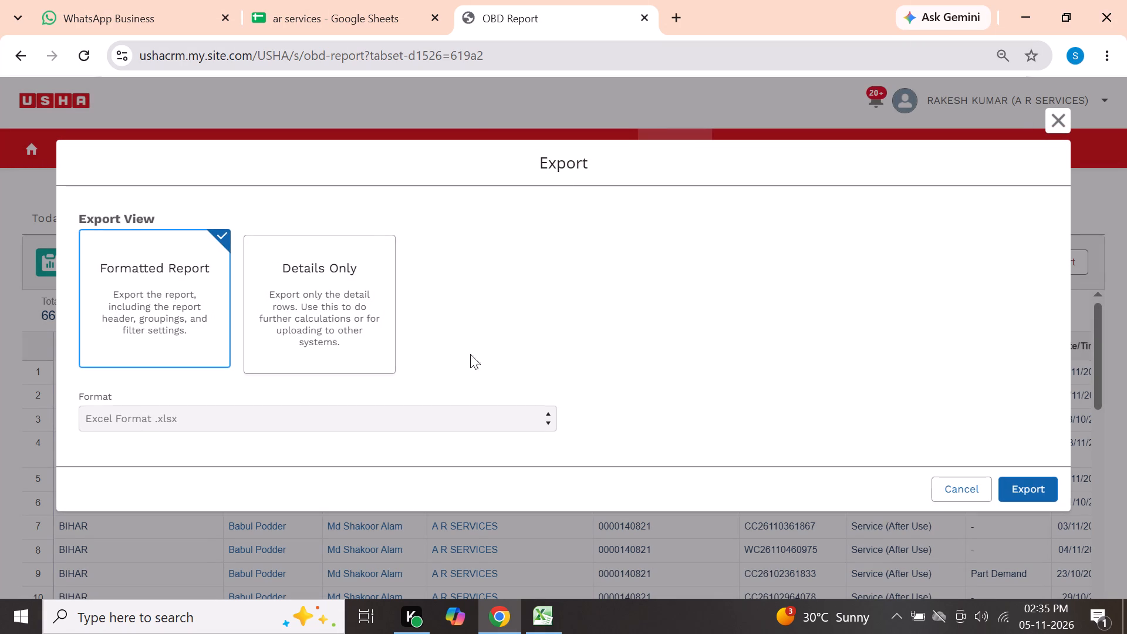
{"action": "left_click", "coordinate": [352, 321]}
{"action": "left_click", "coordinate": [1032, 487]}
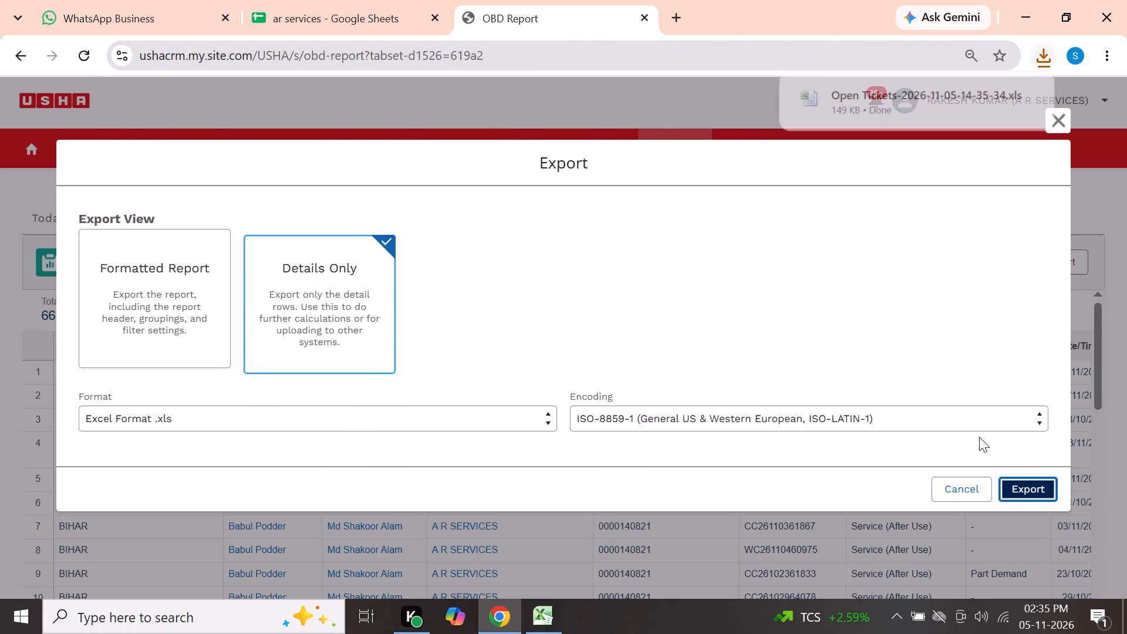
Open the downloaded Open Tickets export file in Excel.
{"action": "left_click", "coordinate": [945, 113]}
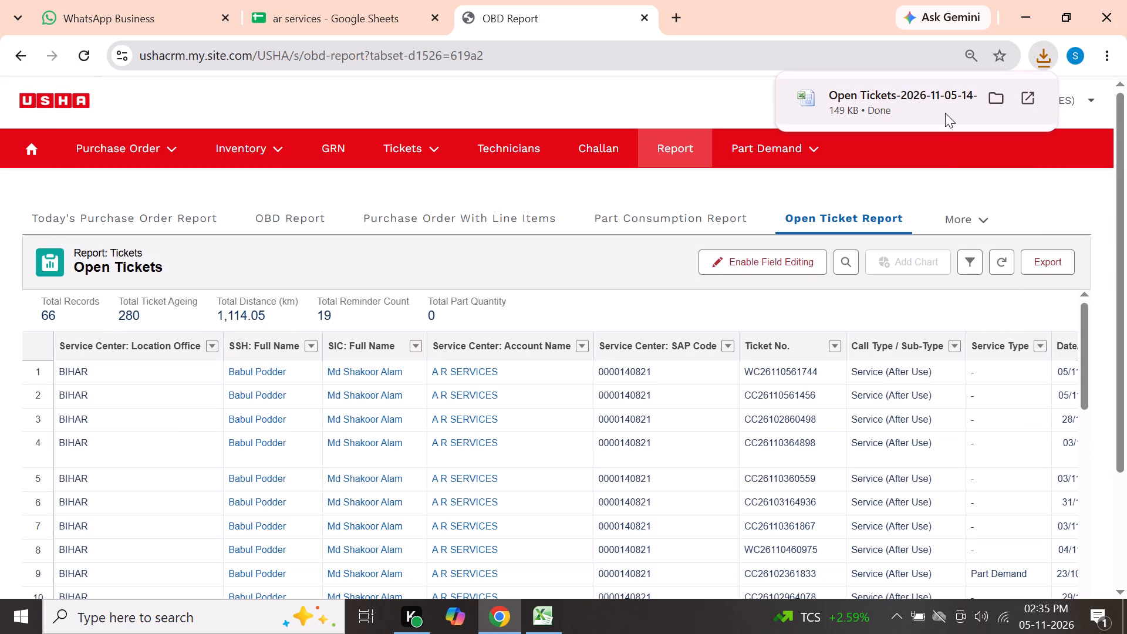
{"action": "left_click", "coordinate": [945, 113]}
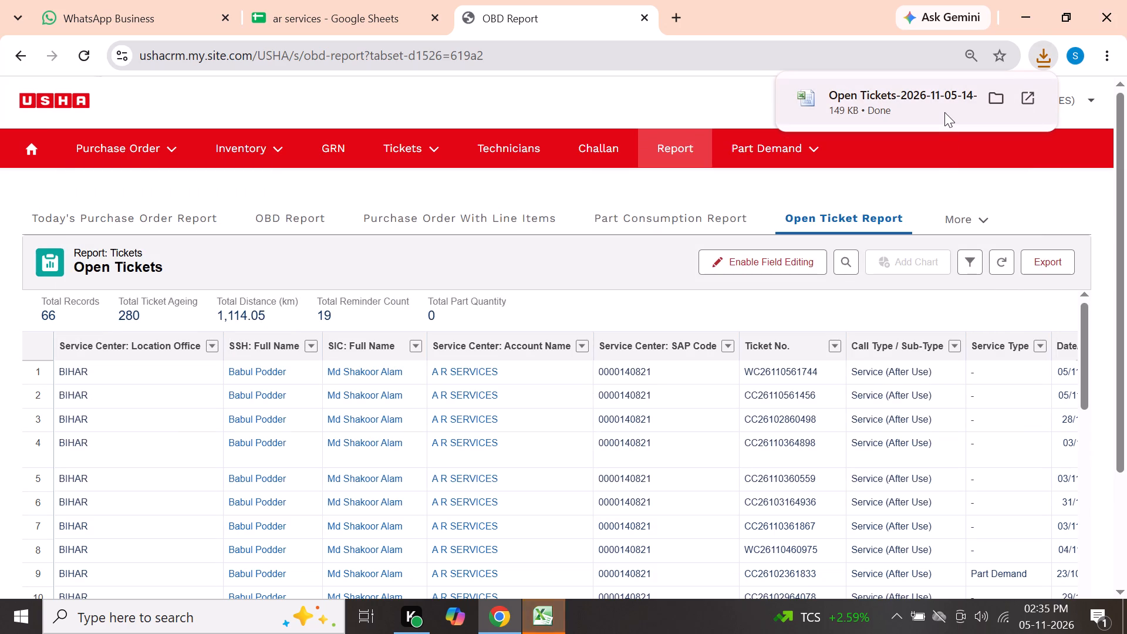
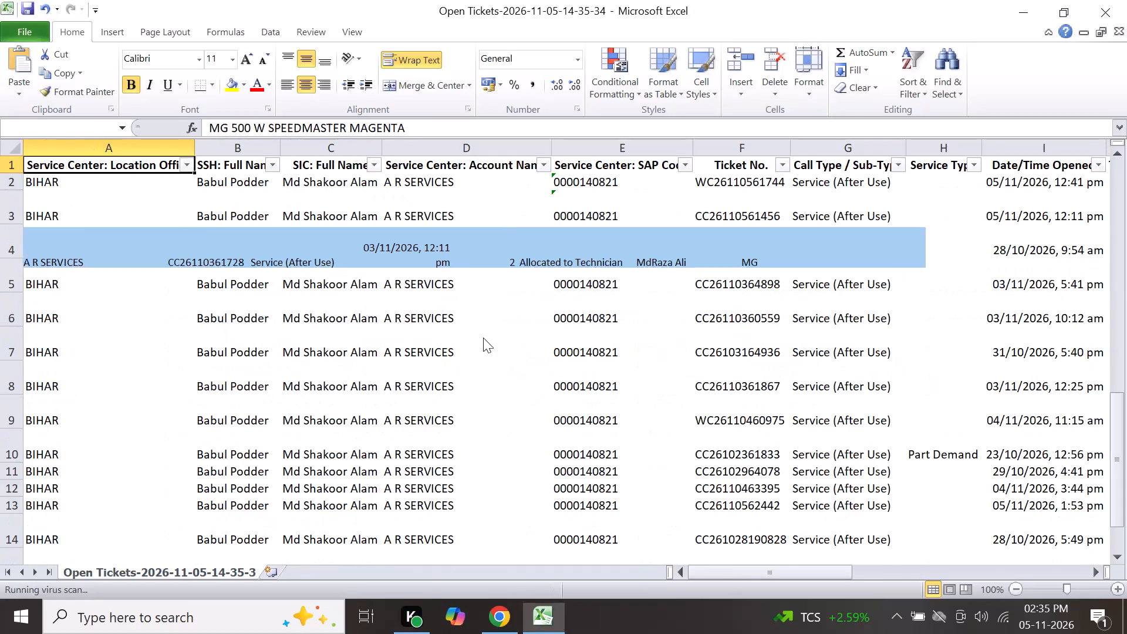
Delete the Location Office, SSH Full Name, SIC Full Name, SAP Code and Service Type columns from the open tickets sheet.
{"action": "left_click", "coordinate": [492, 349]}
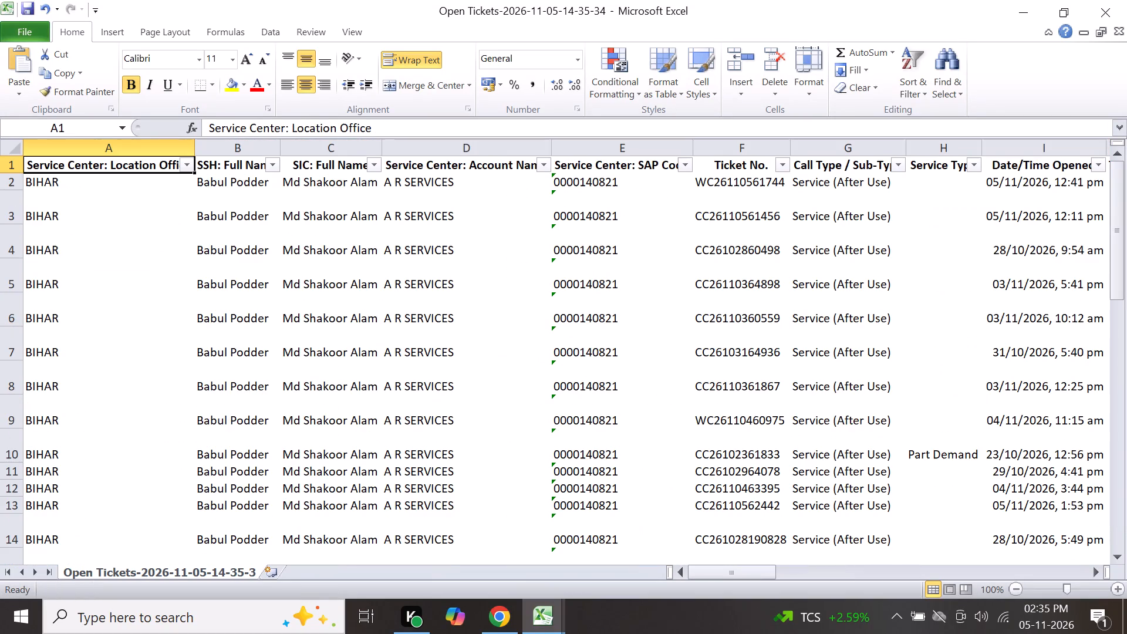
{"action": "left_click_drag", "start_coordinate": [120, 156], "coordinate": [190, 156]}
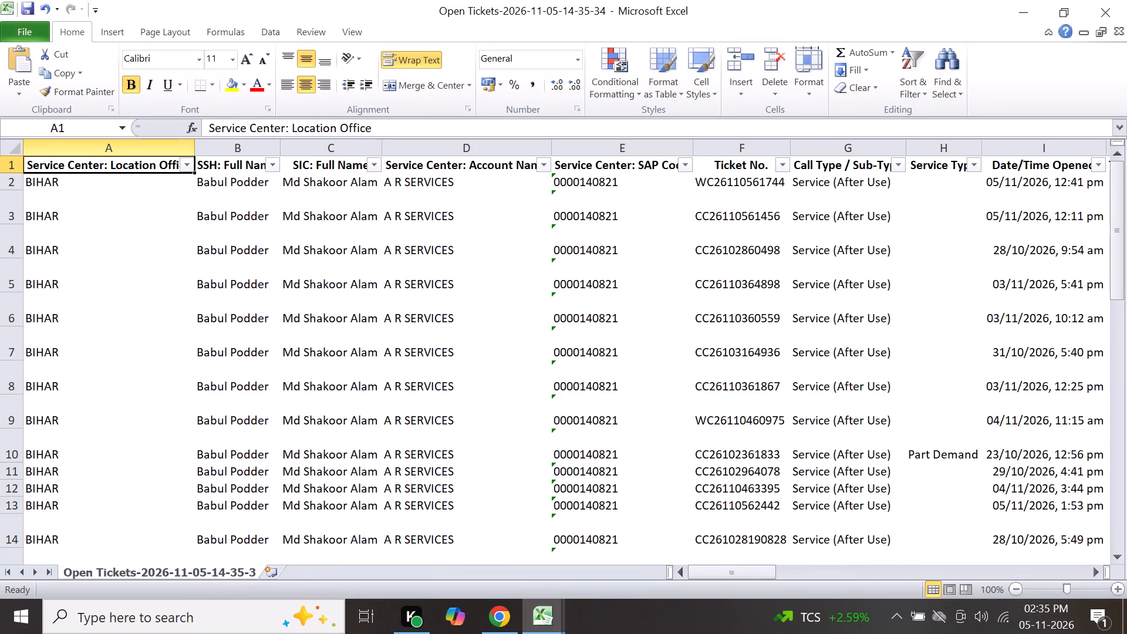
{"action": "left_click_drag", "start_coordinate": [118, 141], "coordinate": [326, 203]}
{"action": "right_click", "coordinate": [244, 273]}
{"action": "left_click", "coordinate": [282, 402]}
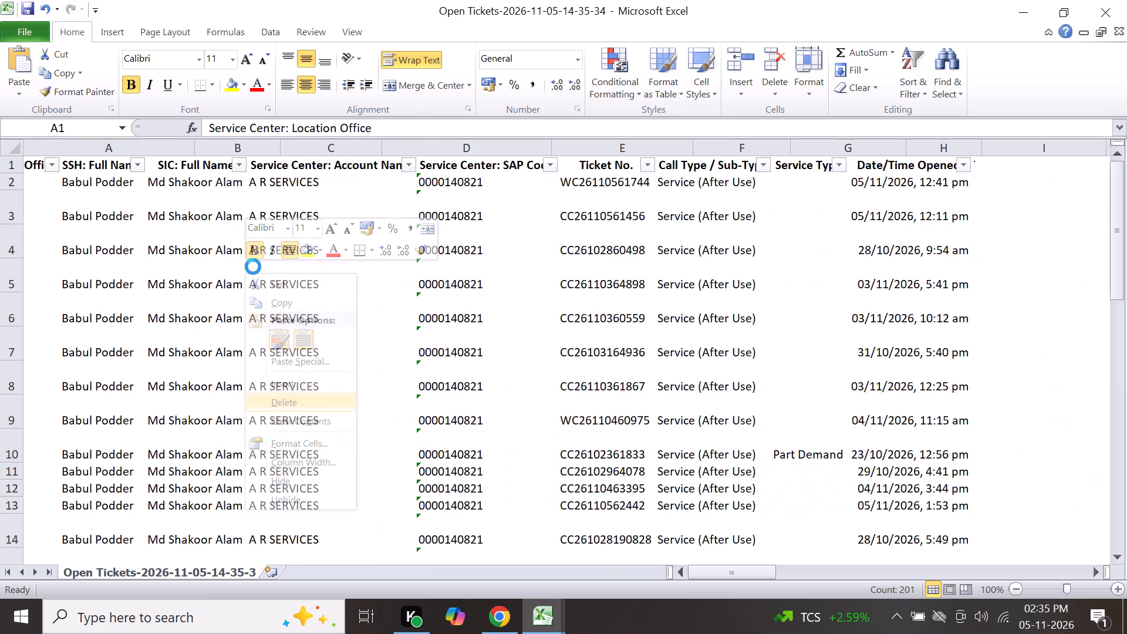
{"action": "left_click", "coordinate": [206, 144]}
{"action": "right_click", "coordinate": [206, 143]}
{"action": "left_click", "coordinate": [263, 273]}
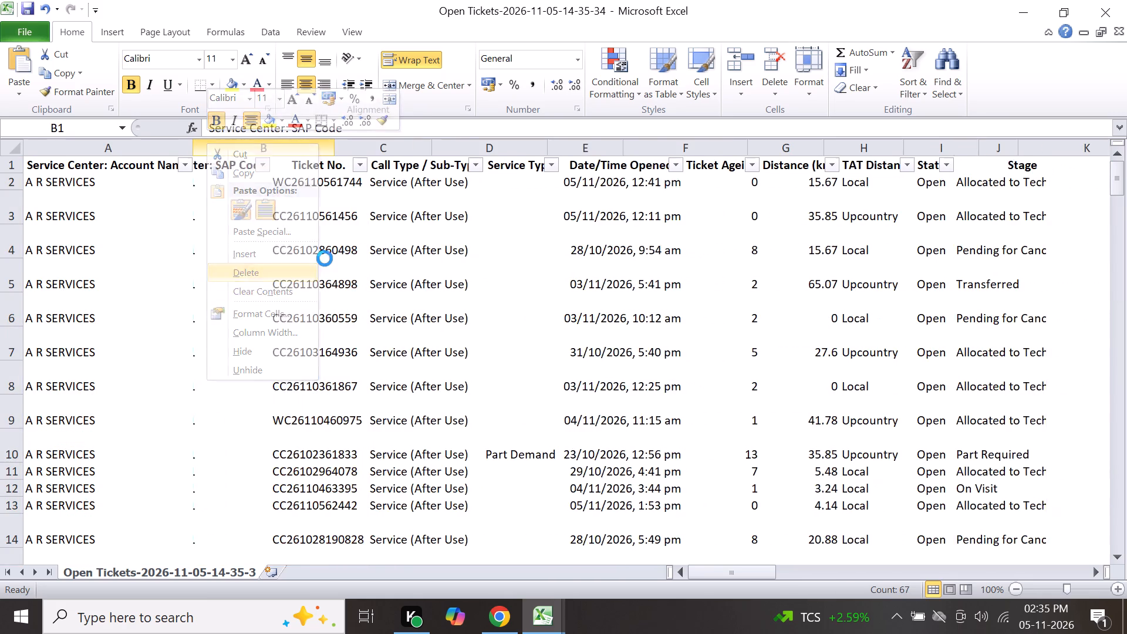
{"action": "left_click", "coordinate": [433, 149]}
{"action": "right_click", "coordinate": [433, 149]}
{"action": "left_click", "coordinate": [447, 285]}
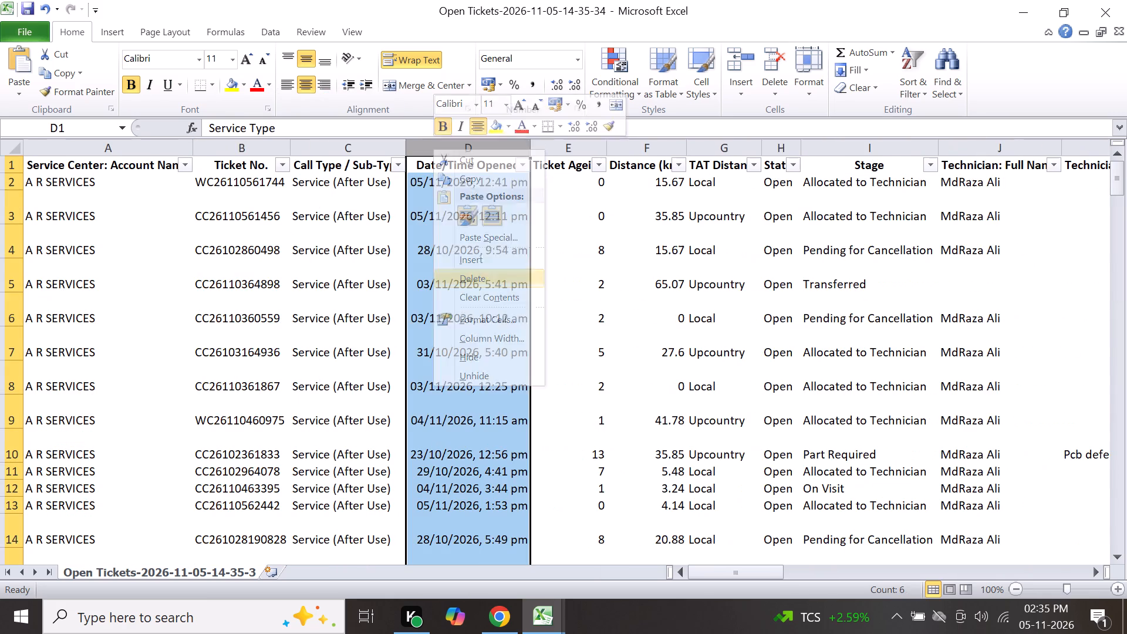
Delete the Distance, TAT Distance, Status, Technician Observation, Check-In Datetime and Product Group Name columns.
{"action": "left_click_drag", "start_coordinate": [641, 150], "coordinate": [781, 239]}
{"action": "right_click", "coordinate": [731, 254]}
{"action": "left_click", "coordinate": [751, 379]}
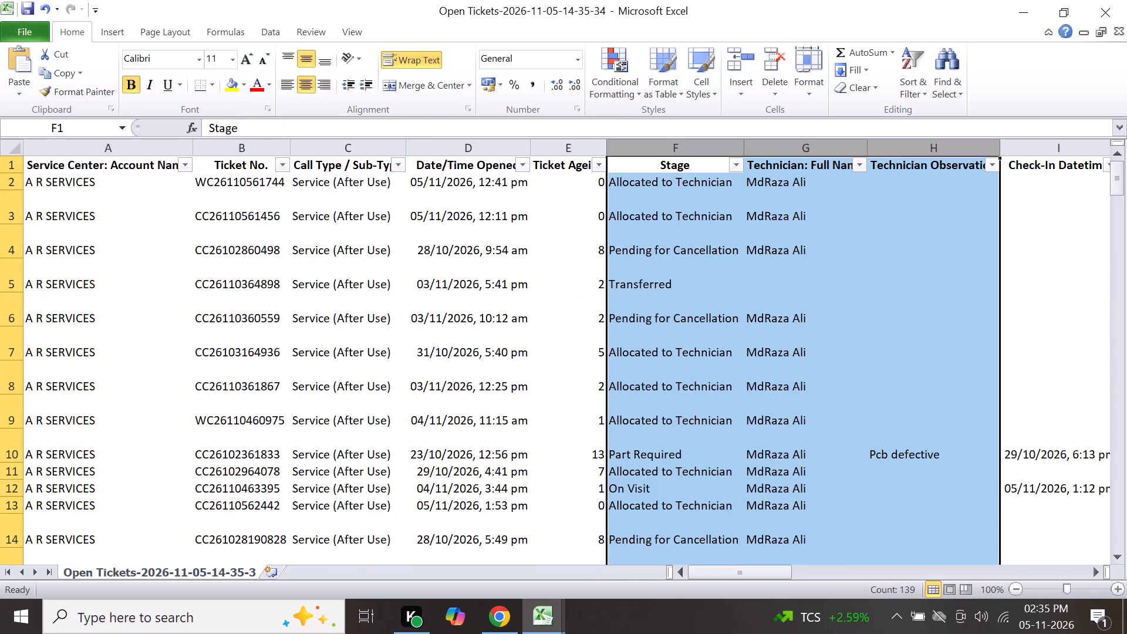
{"action": "scroll", "coordinate": [757, 310], "scroll_direction": "up", "scroll_amount": 4}
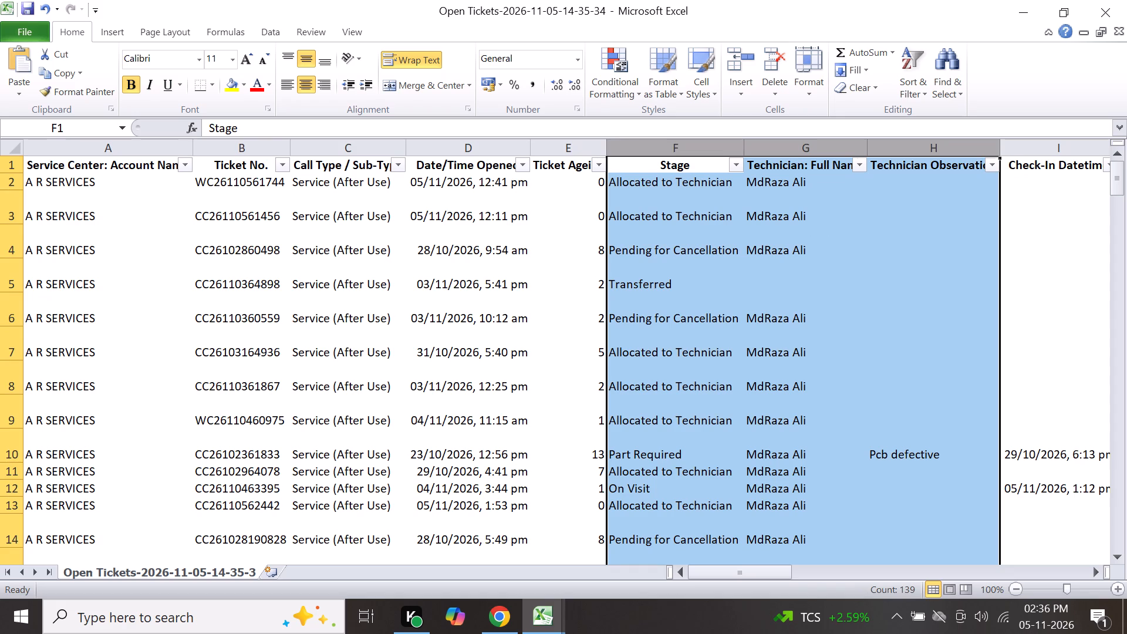
{"action": "left_click_drag", "start_coordinate": [914, 144], "coordinate": [1097, 203]}
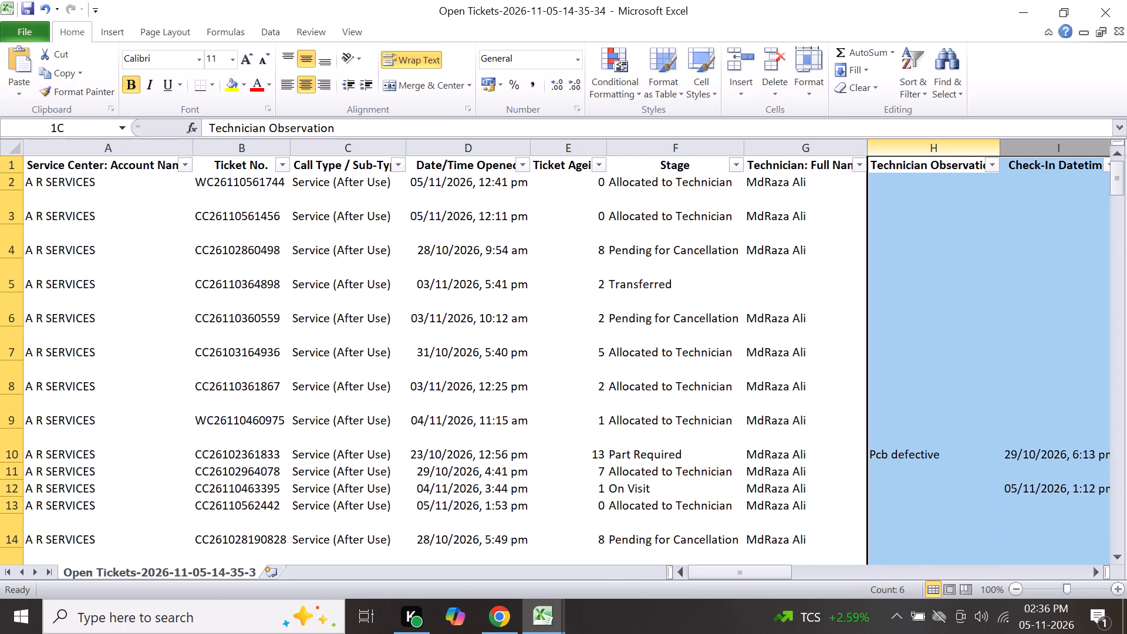
{"action": "left_click_drag", "start_coordinate": [1097, 203], "coordinate": [956, 264]}
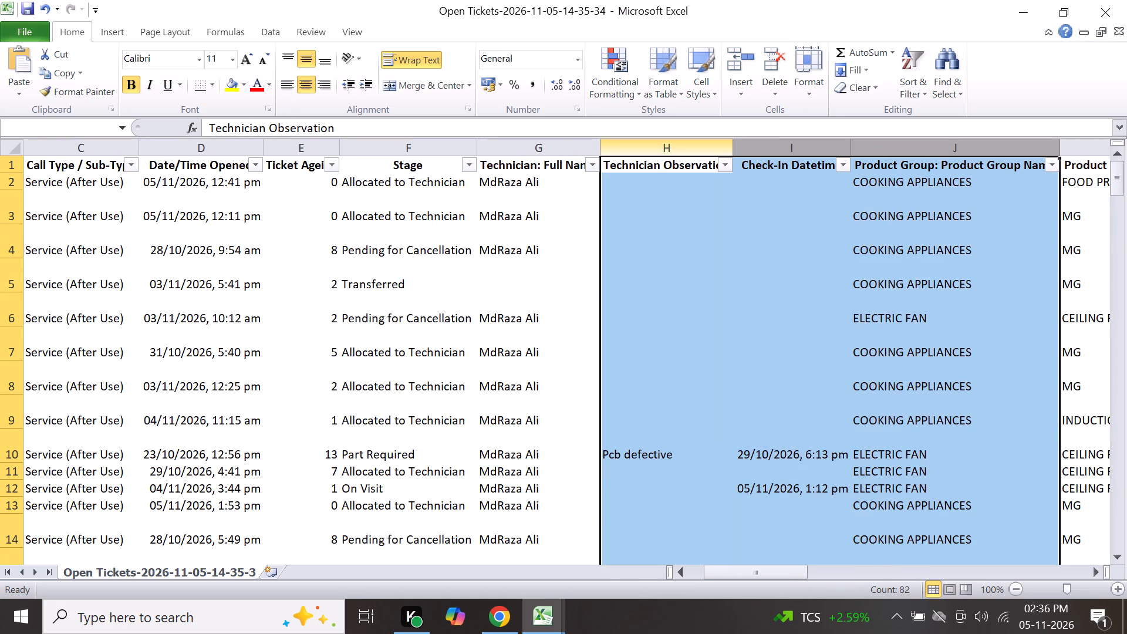
{"action": "right_click", "coordinate": [820, 293]}
{"action": "left_click", "coordinate": [853, 425]}
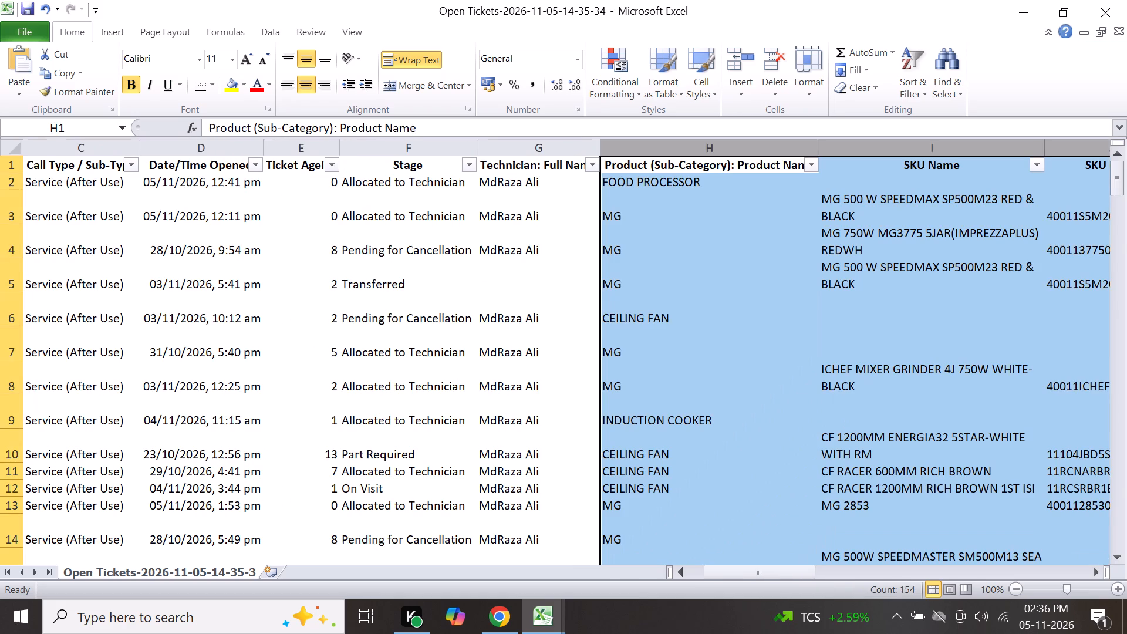
Delete the columns from SKU Code through Reason For Manual Entry, plus the contact Email Id column.
{"action": "left_click_drag", "start_coordinate": [1065, 152], "coordinate": [891, 274]}
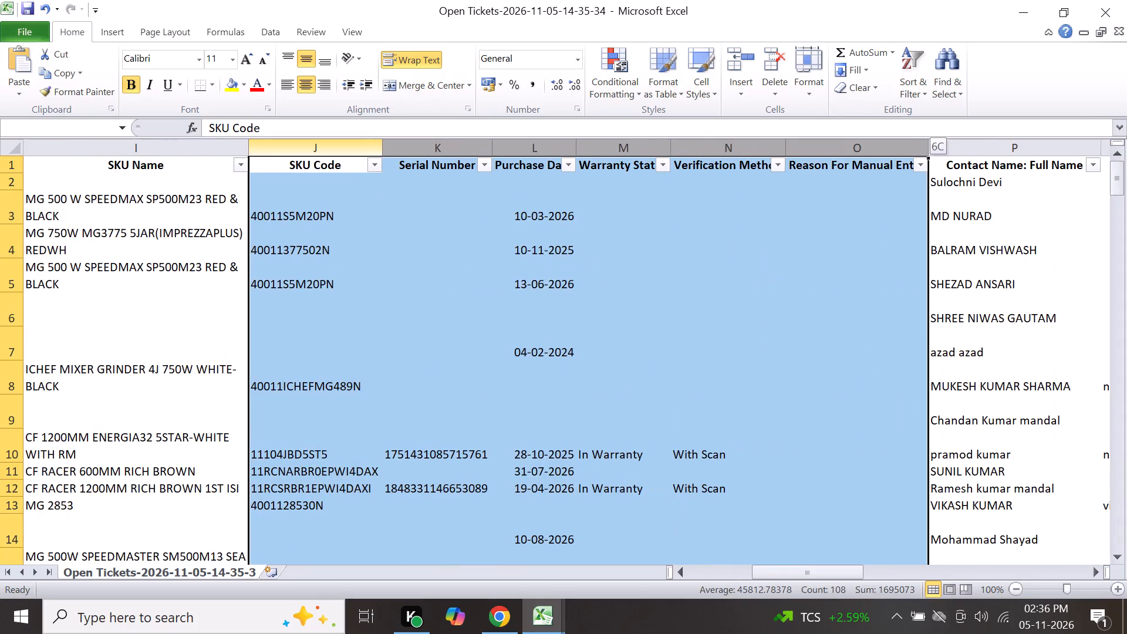
{"action": "left_click_drag", "start_coordinate": [891, 274], "coordinate": [914, 291]}
{"action": "right_click", "coordinate": [713, 304]}
{"action": "left_click", "coordinate": [725, 430]}
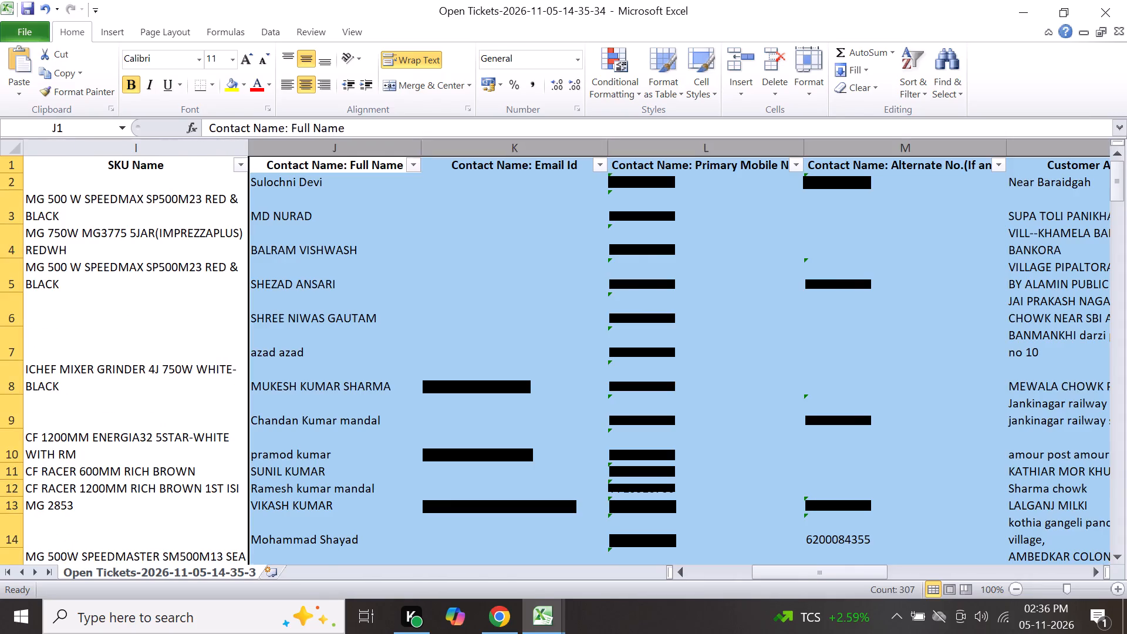
{"action": "left_click", "coordinate": [551, 160]}
{"action": "left_click", "coordinate": [549, 151]}
{"action": "right_click", "coordinate": [549, 150]}
{"action": "left_click", "coordinate": [570, 269]}
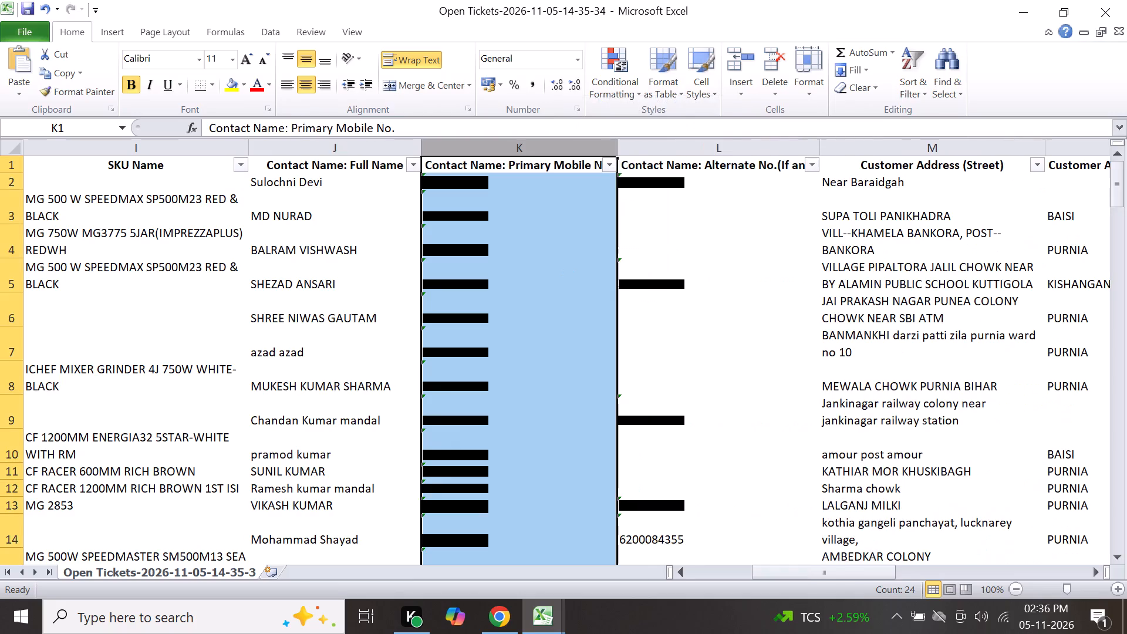
Narrow the contact Primary Mobile No. and Alternate No. columns, making the latter about 13.8 wide.
{"action": "left_click_drag", "start_coordinate": [615, 143], "coordinate": [517, 274]}
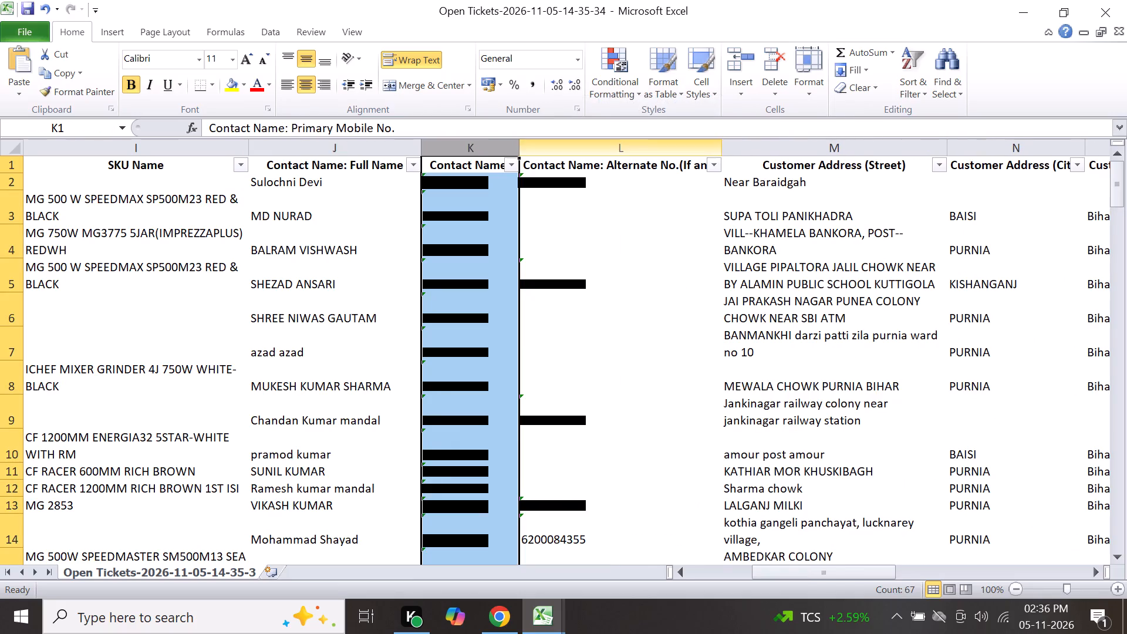
{"action": "left_click_drag", "start_coordinate": [716, 147], "coordinate": [606, 387]}
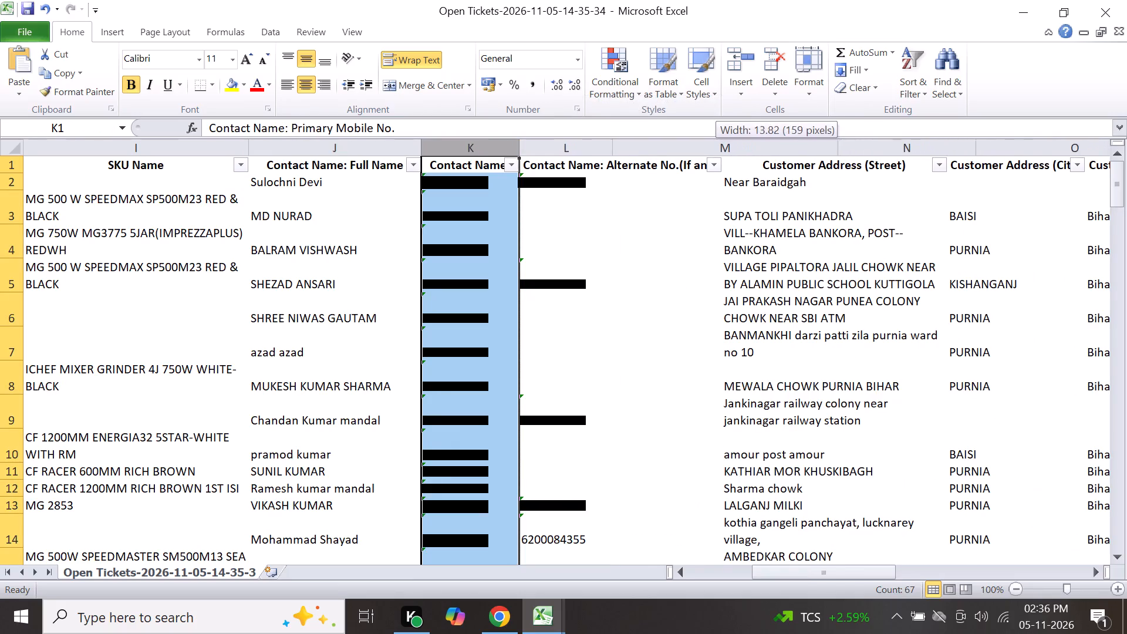
{"action": "left_click_drag", "start_coordinate": [606, 387], "coordinate": [605, 388]}
Delete all the columns from Reminder Count through Replacement Reason.
{"action": "left_click_drag", "start_coordinate": [841, 569], "coordinate": [857, 566]}
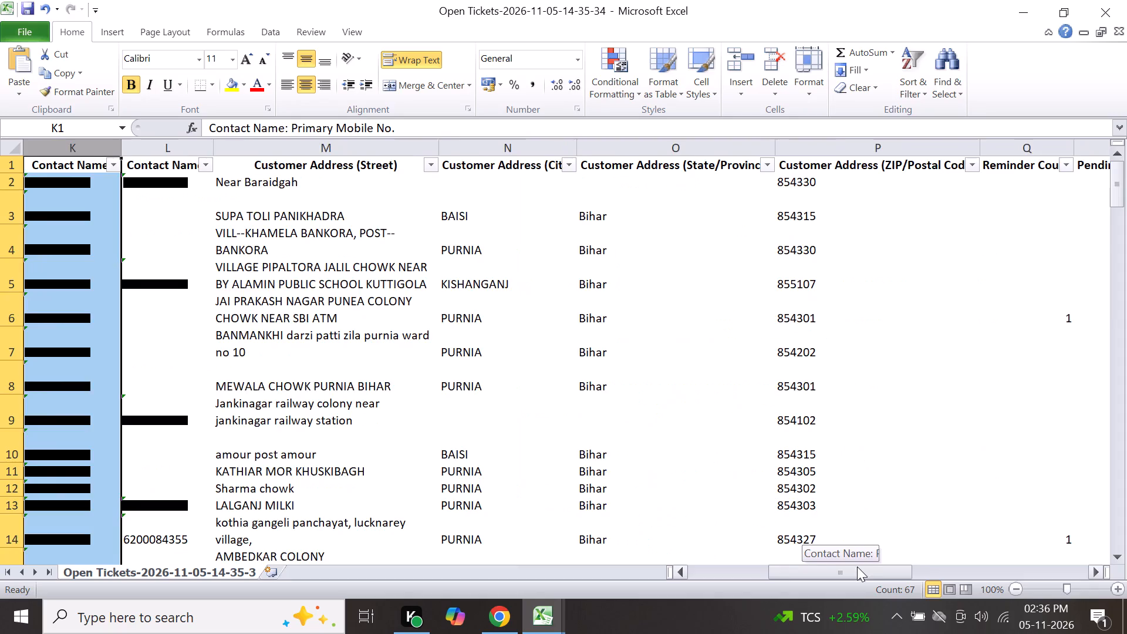
{"action": "left_click_drag", "start_coordinate": [857, 566], "coordinate": [876, 562]}
{"action": "left_click_drag", "start_coordinate": [802, 147], "coordinate": [1126, 288]}
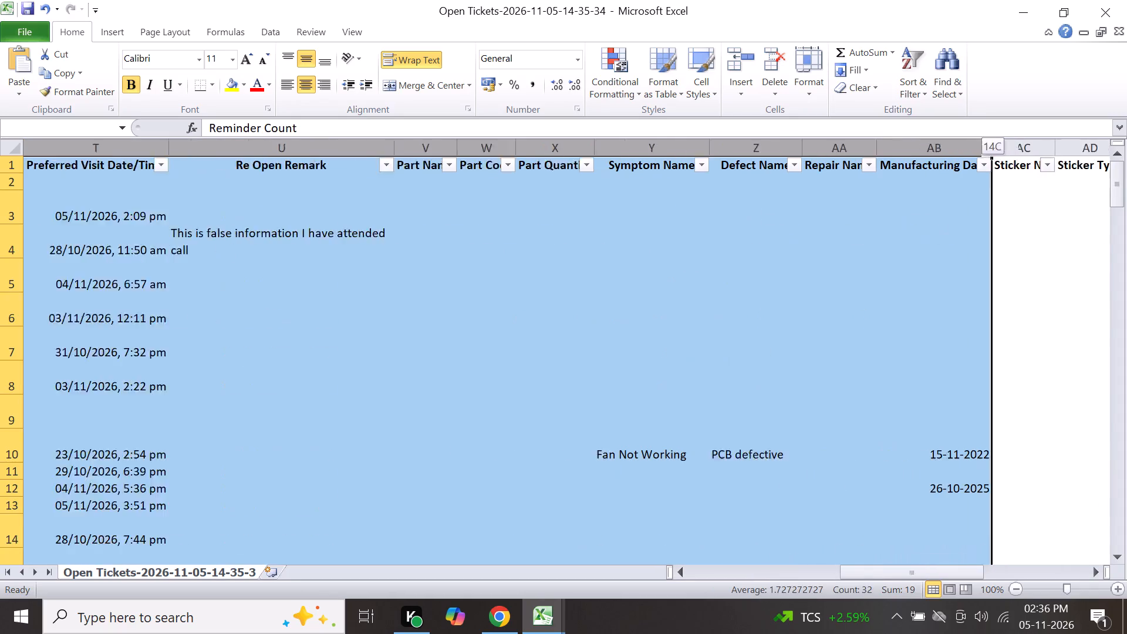
{"action": "left_click_drag", "start_coordinate": [1126, 288], "coordinate": [1042, 322]}
{"action": "right_click", "coordinate": [621, 325]}
{"action": "left_click", "coordinate": [657, 453]}
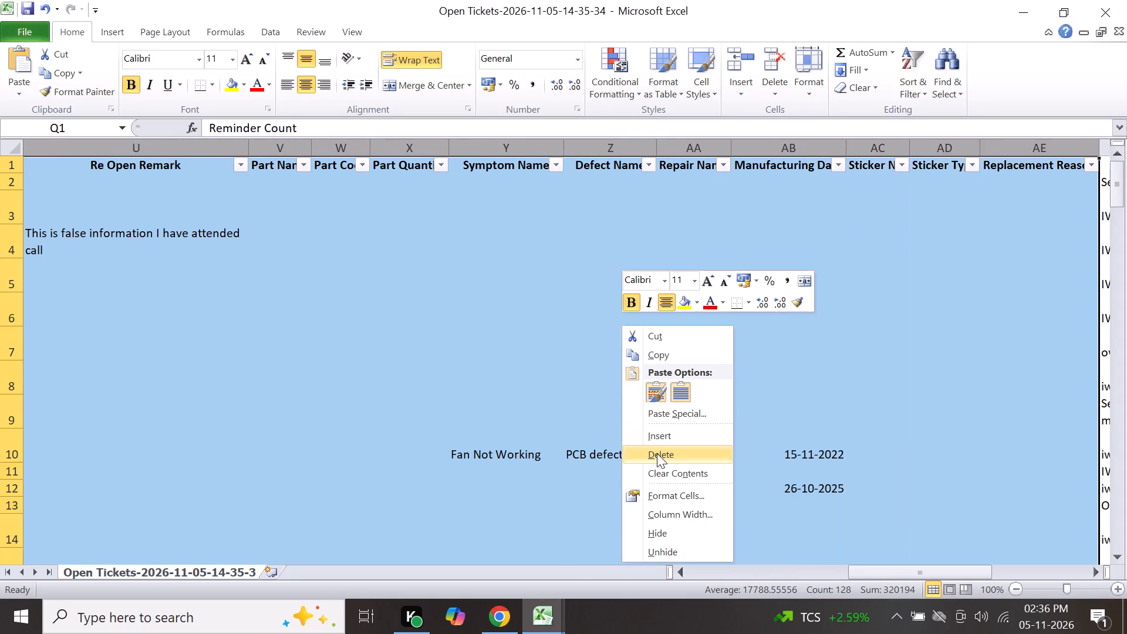
Sort the tickets by Date/Time Opened in A to Z order.
{"action": "left_click_drag", "start_coordinate": [868, 571], "coordinate": [532, 510]}
{"action": "left_click", "coordinate": [425, 413]}
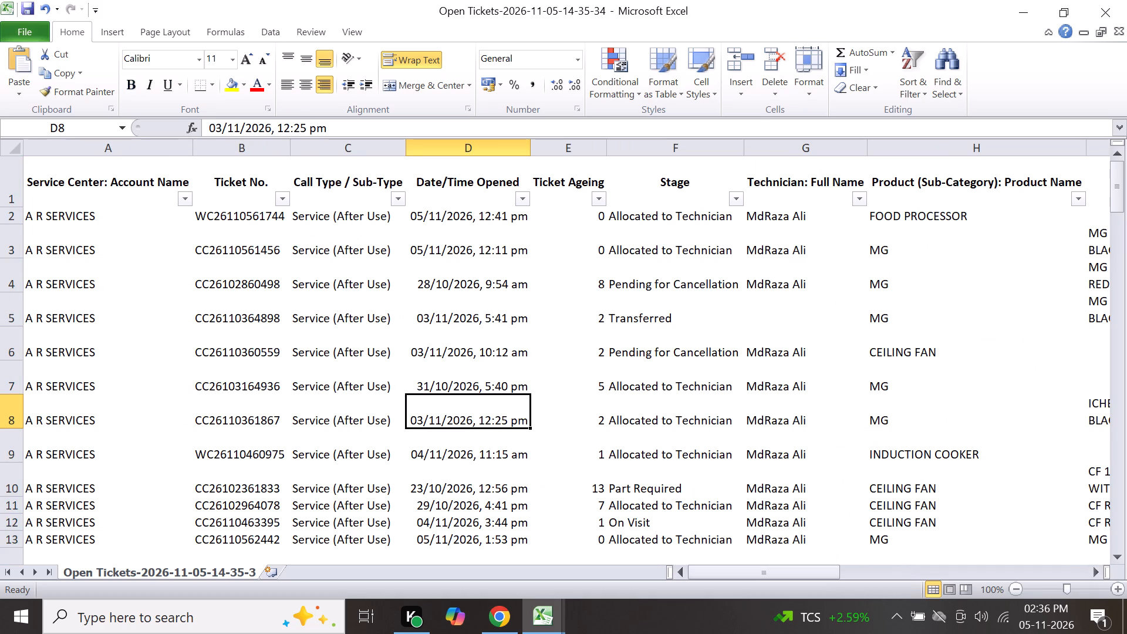
{"action": "scroll", "coordinate": [440, 413], "scroll_direction": "down", "scroll_amount": 1, "text": "ctrl"}
{"action": "scroll", "coordinate": [440, 413], "scroll_direction": "up", "scroll_amount": 6}
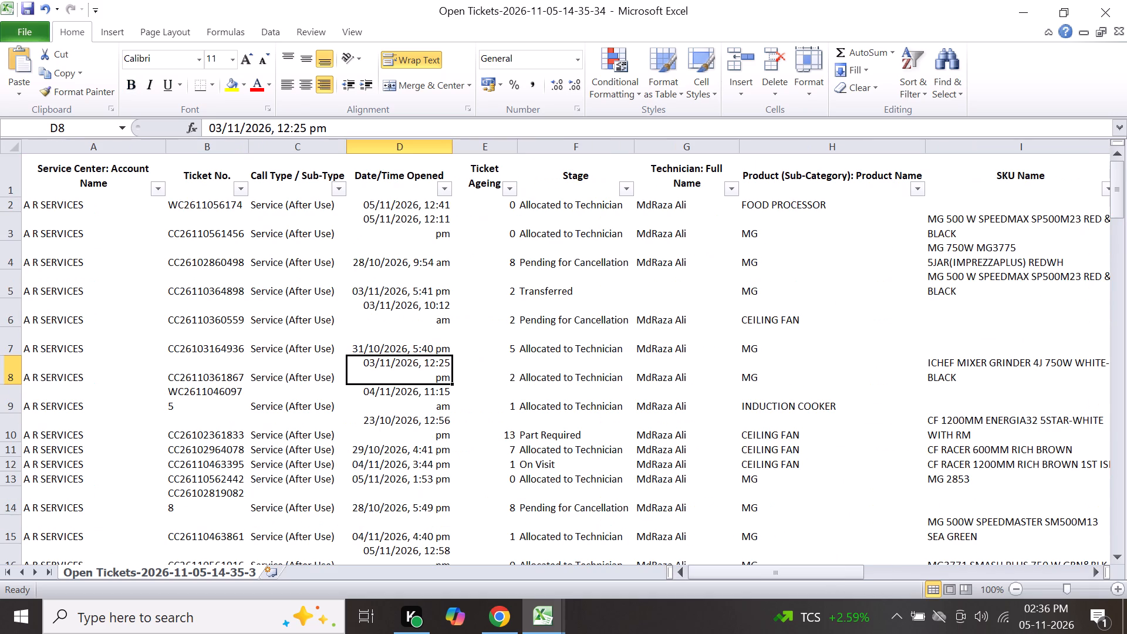
{"action": "left_click", "coordinate": [441, 187]}
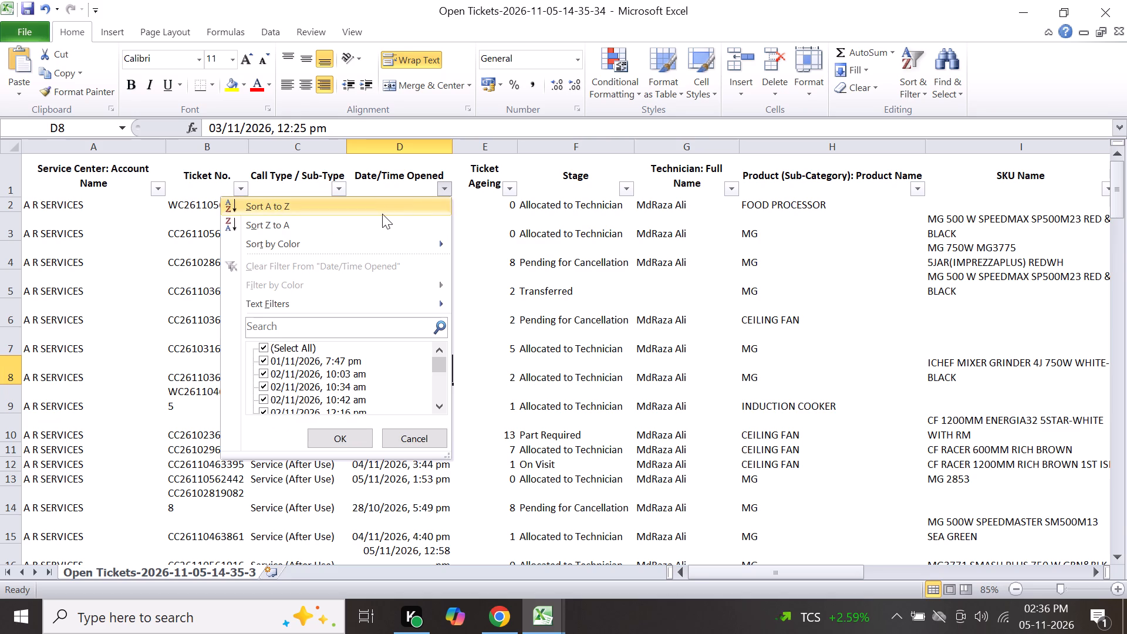
{"action": "left_click", "coordinate": [381, 215]}
{"action": "left_click", "coordinate": [643, 214]}
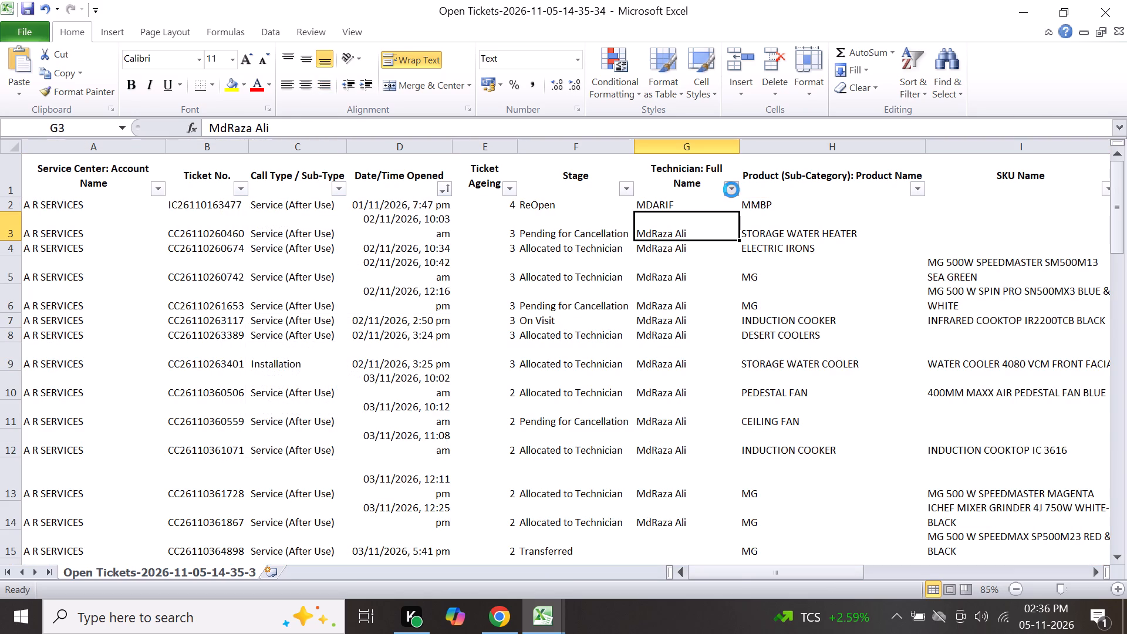
{"action": "left_click", "coordinate": [731, 190]}
{"action": "left_click", "coordinate": [970, 277]}
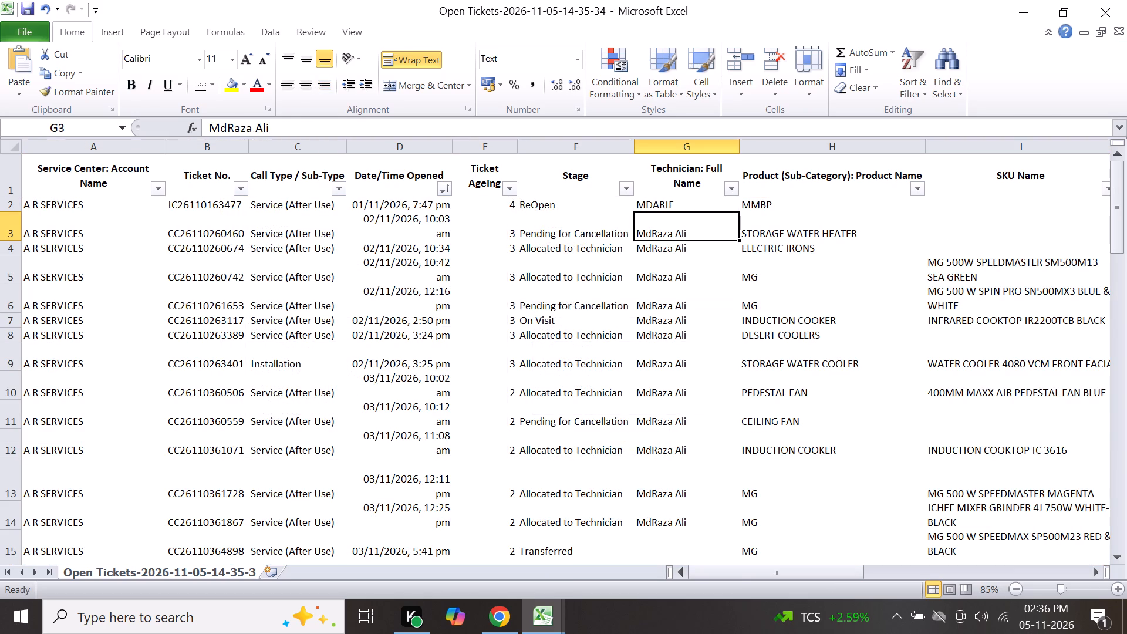
Filter the Stage column to show only ReOpen tickets.
{"action": "left_click", "coordinate": [629, 192]}
{"action": "left_click", "coordinate": [461, 348]}
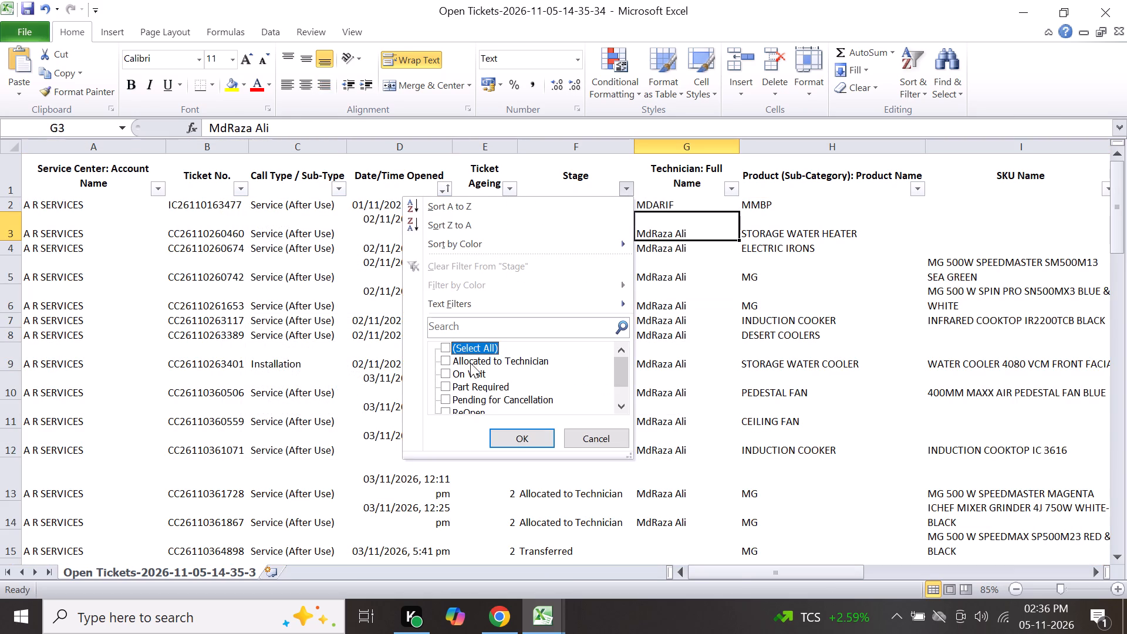
{"action": "left_click", "coordinate": [454, 410]}
{"action": "left_click", "coordinate": [504, 431]}
{"action": "left_click", "coordinate": [657, 340]}
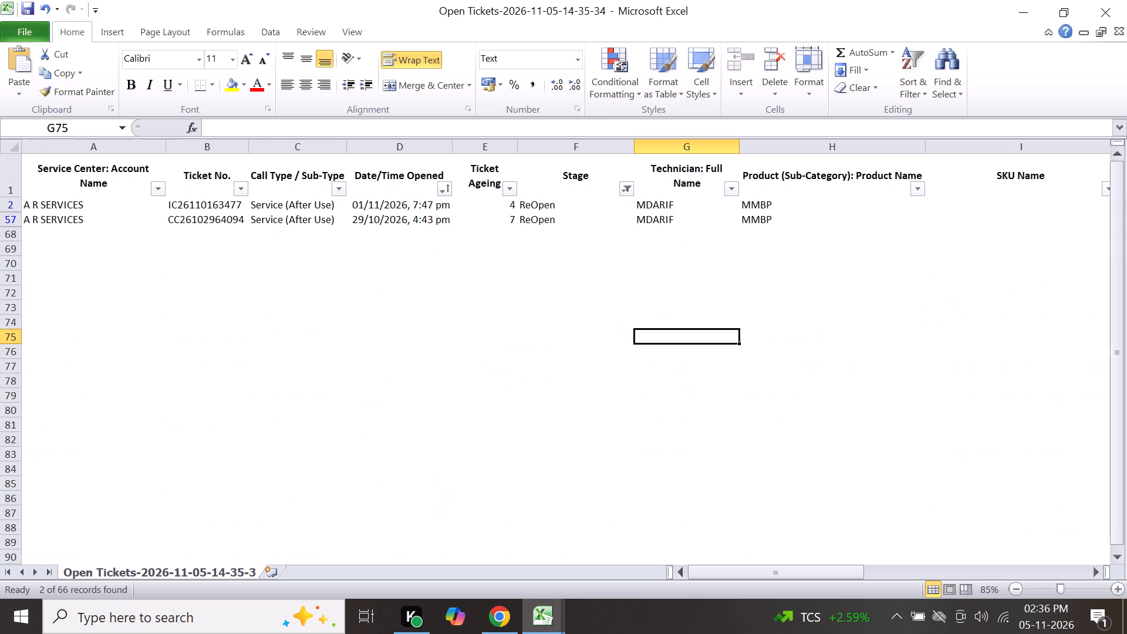
Change the Stage filter to show only tickets in the Allocated to Technician stage.
{"action": "left_click", "coordinate": [623, 188]}
{"action": "left_click", "coordinate": [455, 413]}
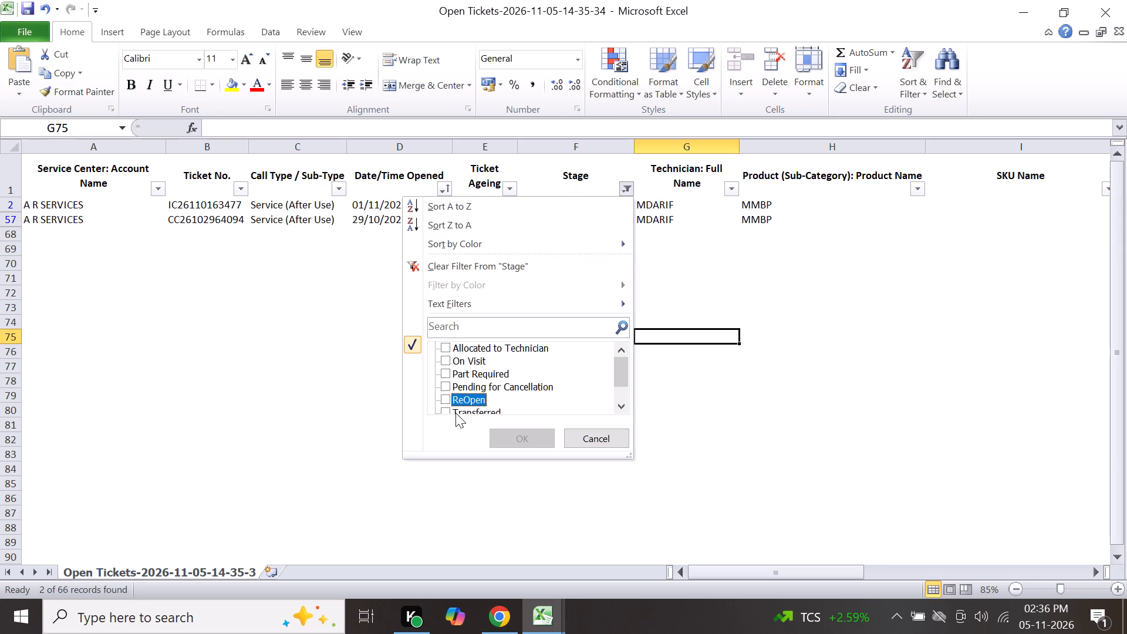
{"action": "scroll", "coordinate": [459, 412], "scroll_direction": "down", "scroll_amount": 1}
{"action": "scroll", "coordinate": [462, 406], "scroll_direction": "up", "scroll_amount": 1}
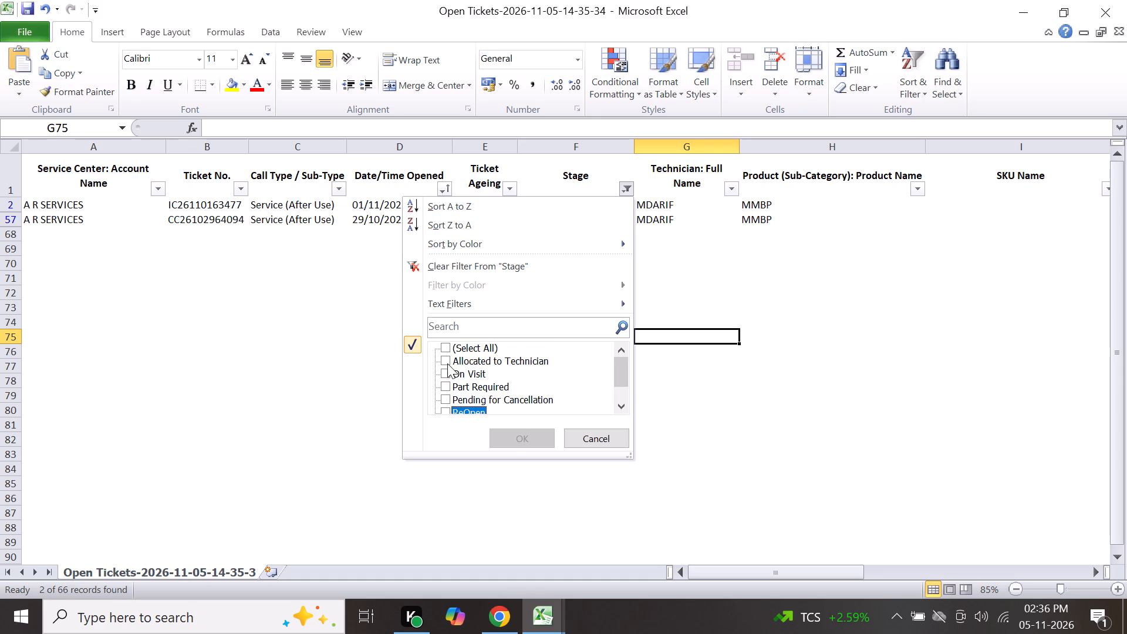
{"action": "left_click", "coordinate": [447, 363]}
{"action": "left_click", "coordinate": [511, 441]}
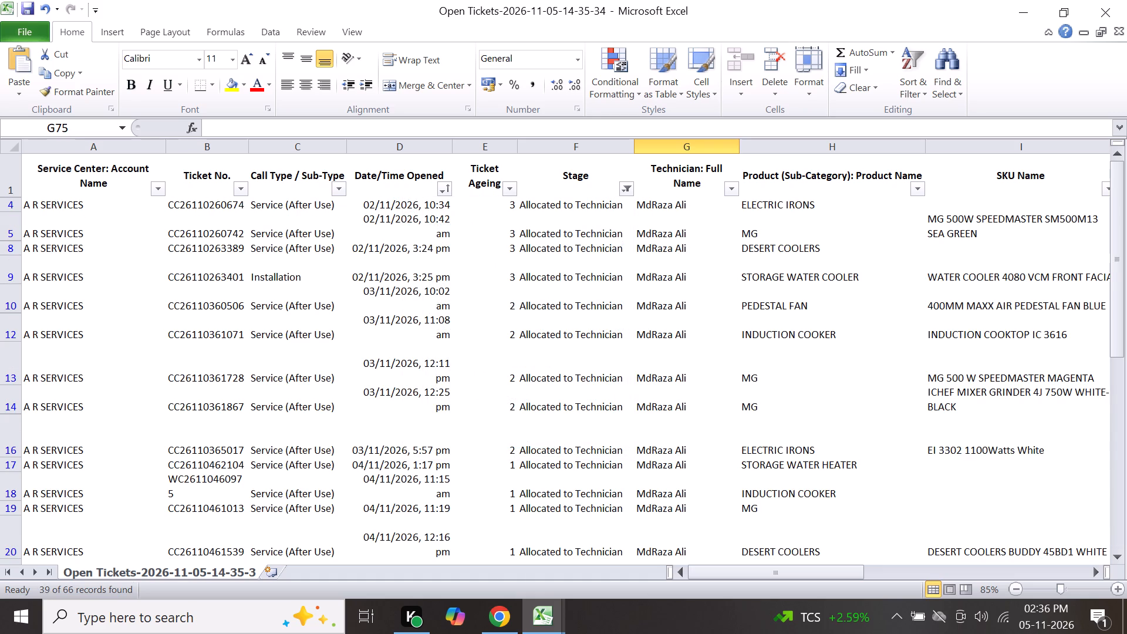
Sort the filtered tickets by Ticket Ageing from smallest to largest and look through them.
{"action": "left_click", "coordinate": [510, 193]}
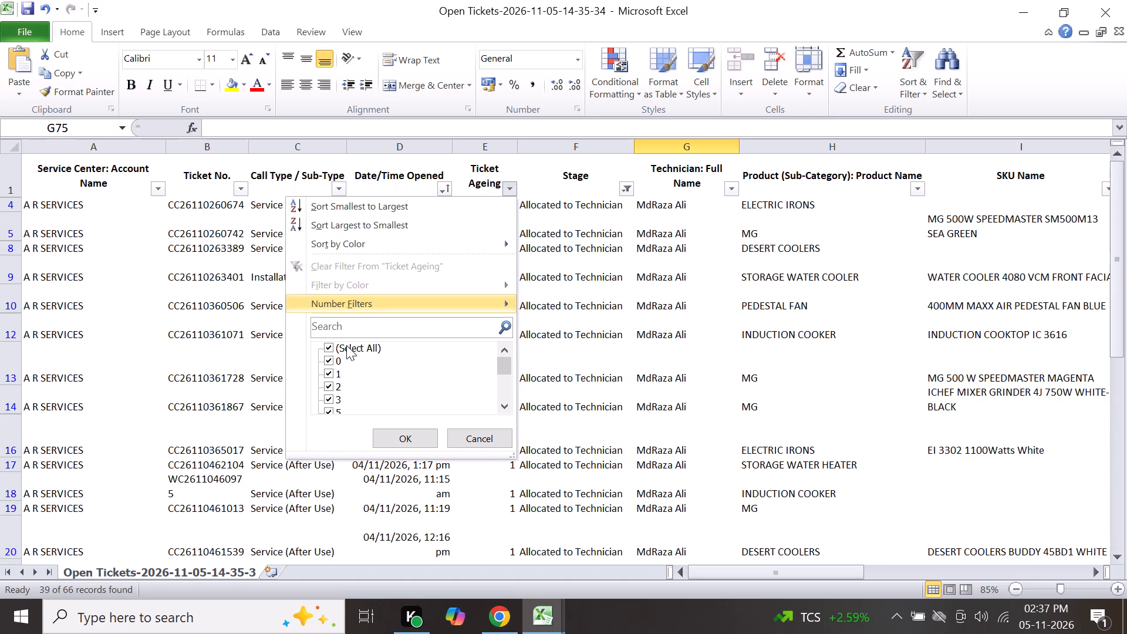
{"action": "left_click", "coordinate": [384, 209]}
{"action": "left_click", "coordinate": [589, 397]}
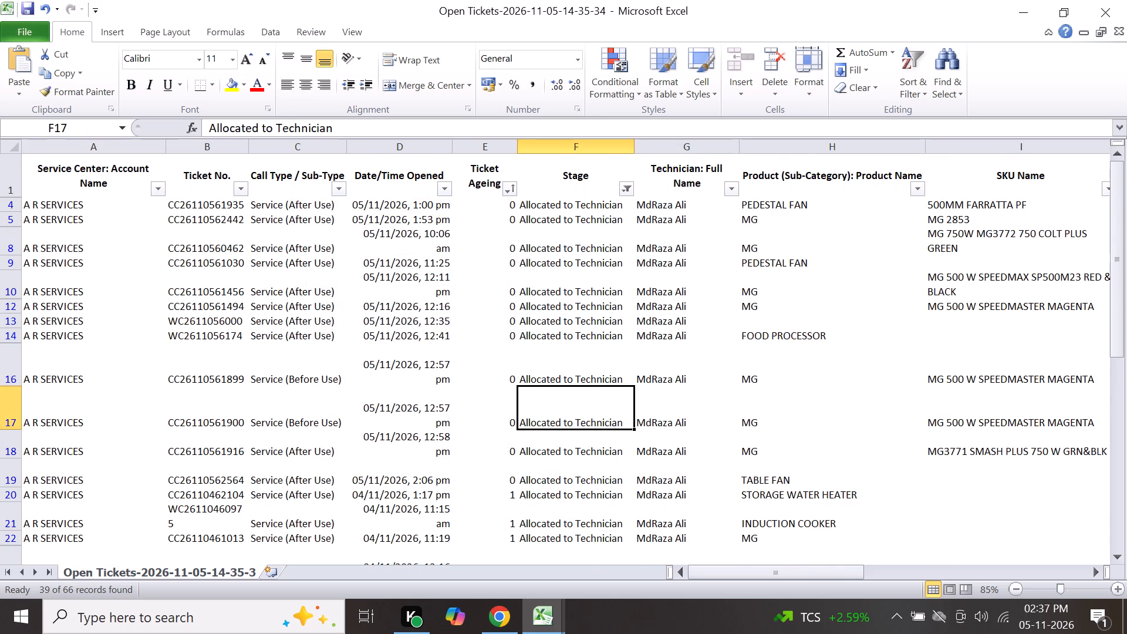
{"action": "scroll", "coordinate": [674, 347], "scroll_direction": "down", "scroll_amount": 2}
{"action": "scroll", "coordinate": [674, 354], "scroll_direction": "up", "scroll_amount": 6}
Change the Stage filter to show only Transferred tickets.
{"action": "left_click", "coordinate": [625, 186]}
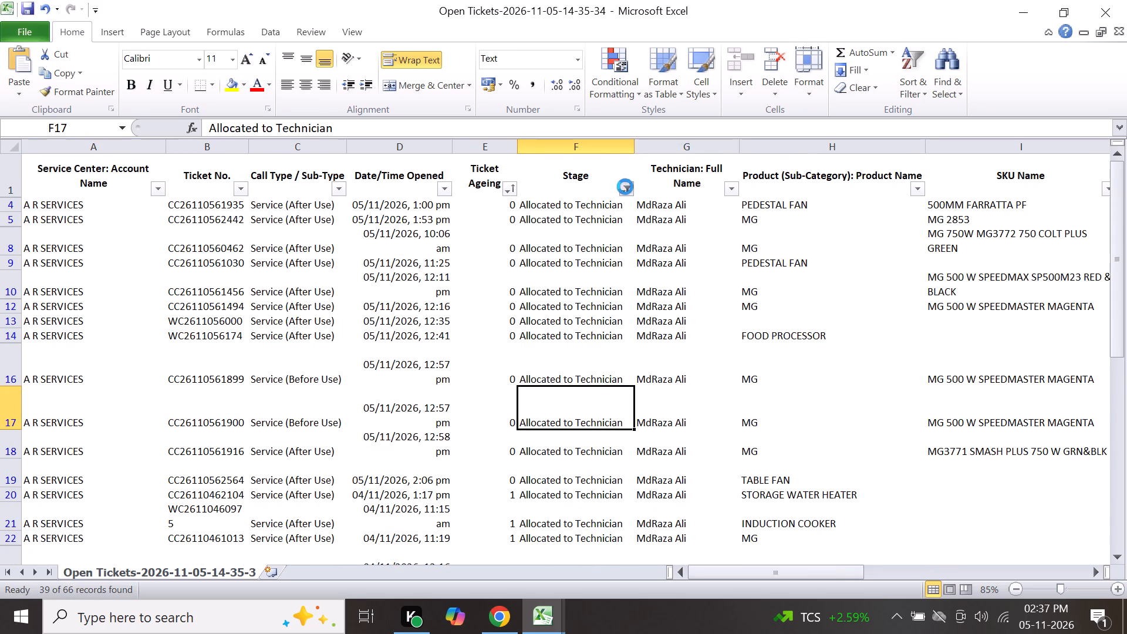
{"action": "left_click", "coordinate": [454, 363]}
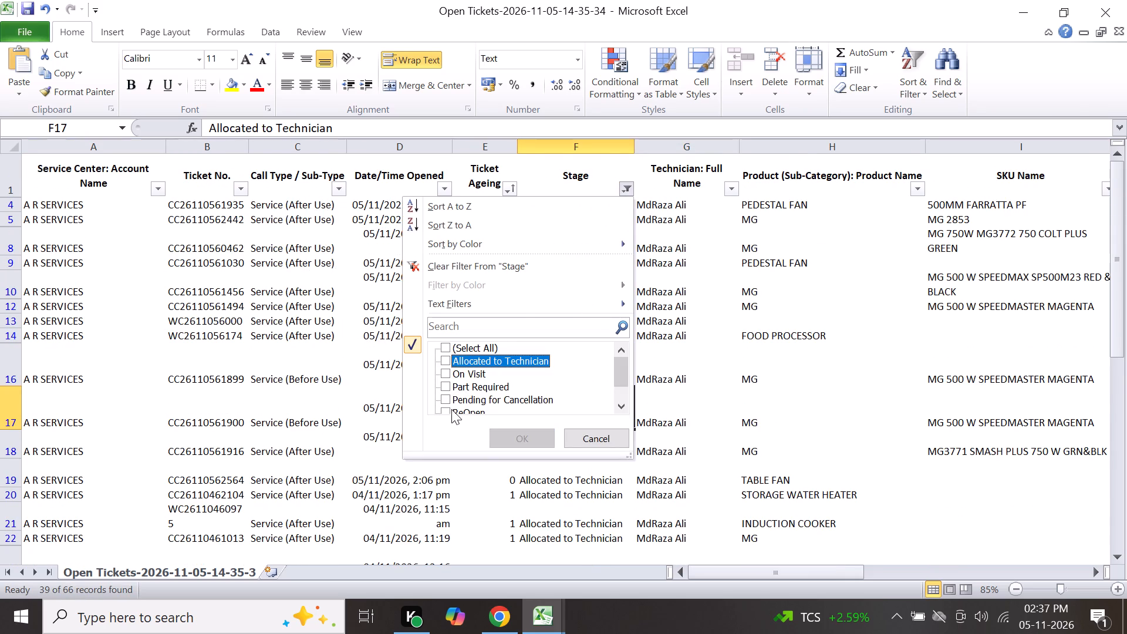
{"action": "scroll", "coordinate": [460, 396], "scroll_direction": "down", "scroll_amount": 2}
{"action": "left_click", "coordinate": [460, 399]}
{"action": "left_click", "coordinate": [500, 430]}
{"action": "left_click", "coordinate": [591, 350]}
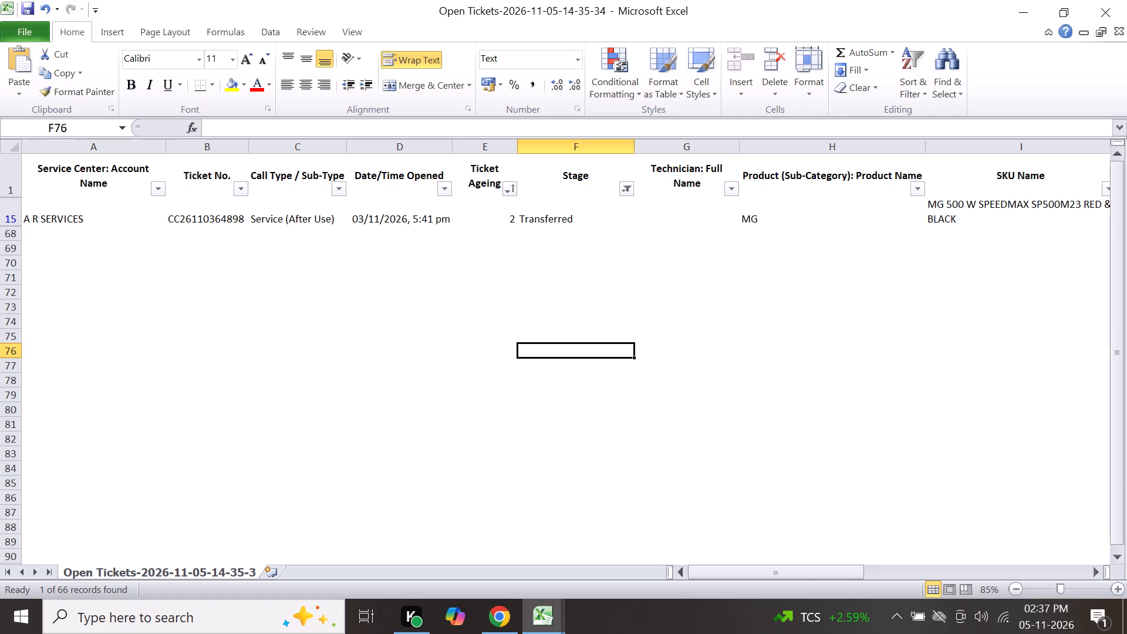
{"action": "triple_click", "coordinate": [235, 214]}
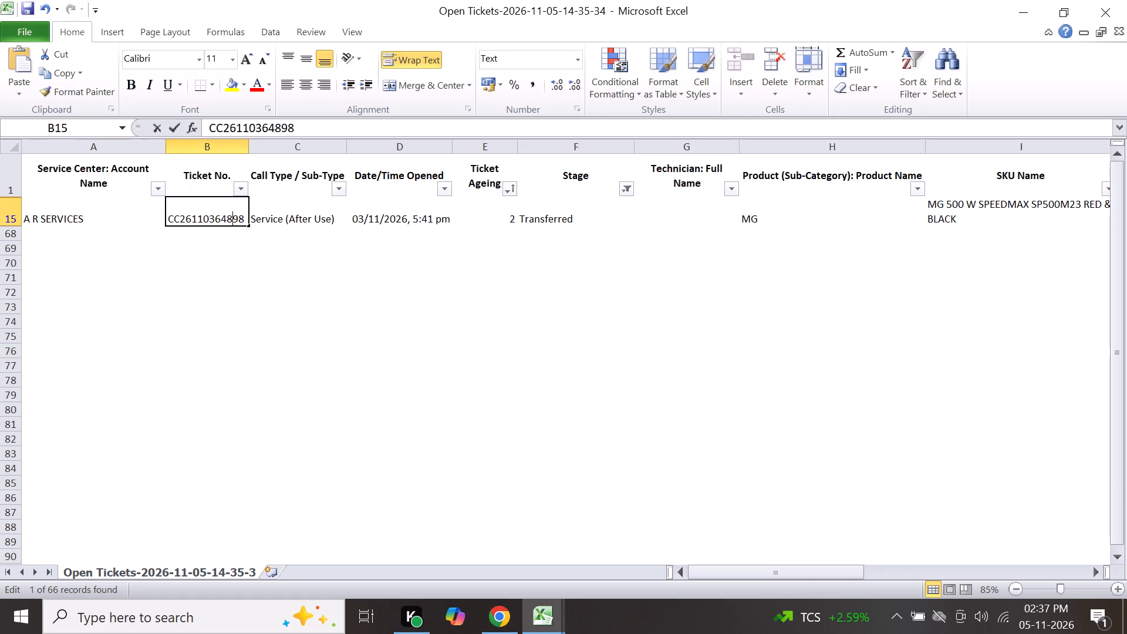
{"action": "left_click", "coordinate": [235, 214]}
{"action": "right_click", "coordinate": [235, 214]}
{"action": "left_click", "coordinate": [282, 251]}
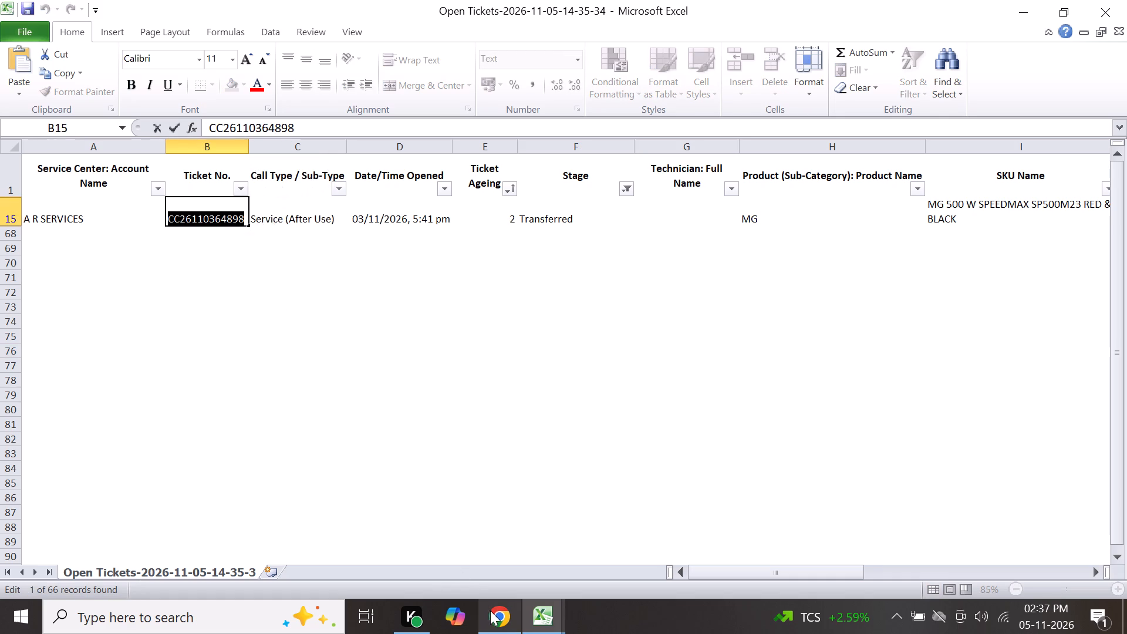
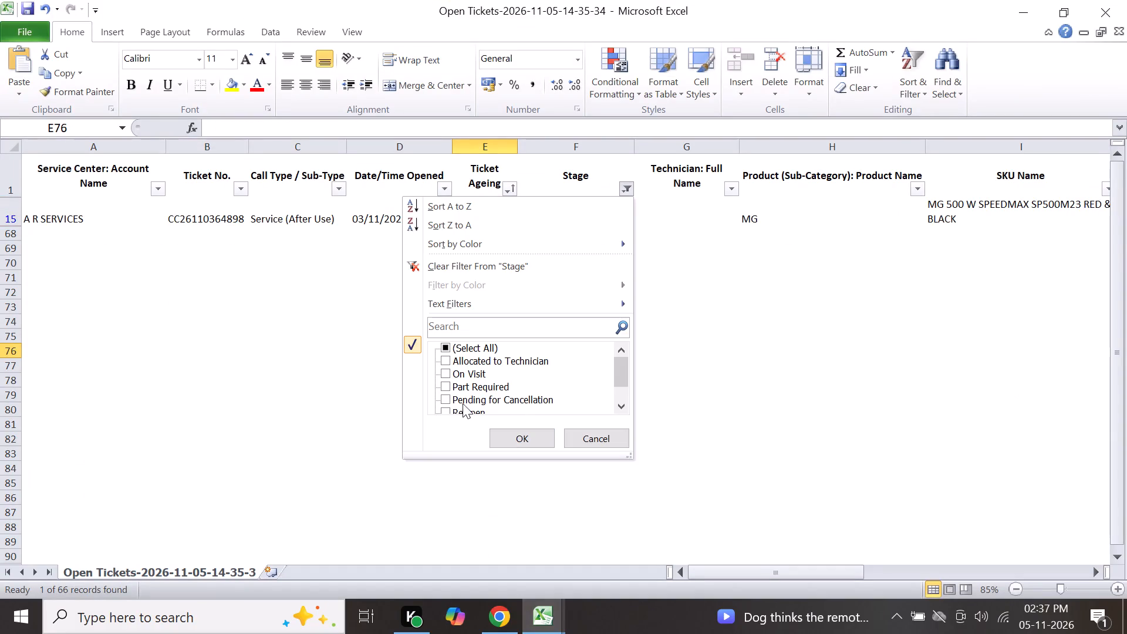
Change the Stage filter from Transferred to show only tickets in the Allocated to Technician stage.
{"action": "scroll", "coordinate": [476, 409], "scroll_direction": "down", "scroll_amount": 3}
{"action": "left_click_drag", "start_coordinate": [627, 382], "coordinate": [619, 412]}
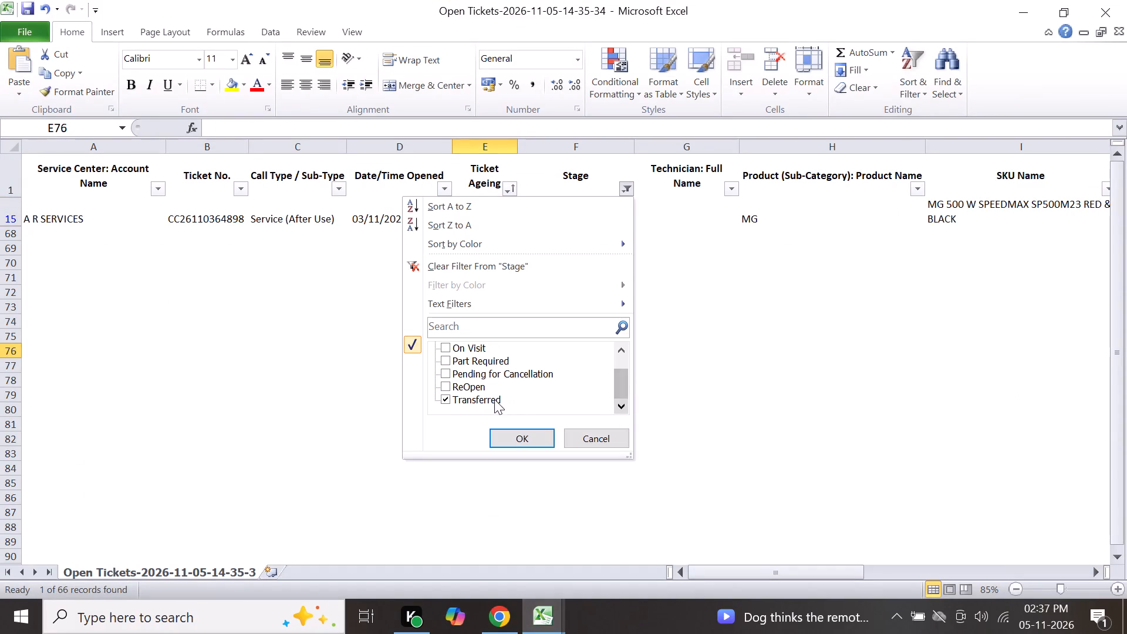
{"action": "left_click", "coordinate": [479, 397]}
{"action": "scroll", "coordinate": [478, 397], "scroll_direction": "up", "scroll_amount": 2}
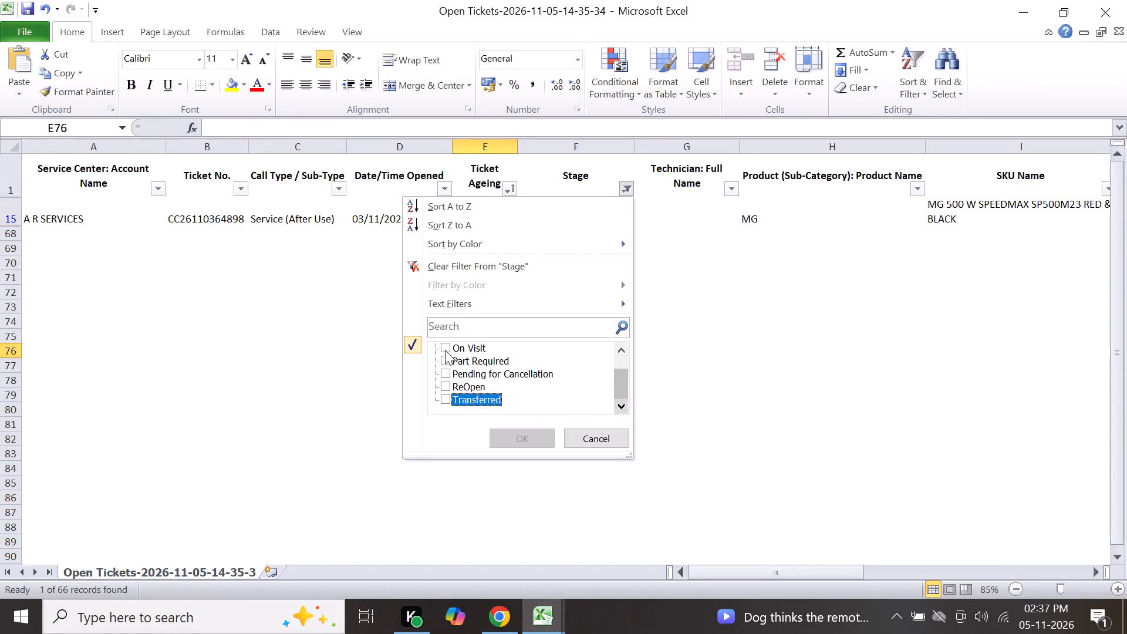
{"action": "scroll", "coordinate": [445, 350], "scroll_direction": "up", "scroll_amount": 1}
{"action": "left_click", "coordinate": [447, 365]}
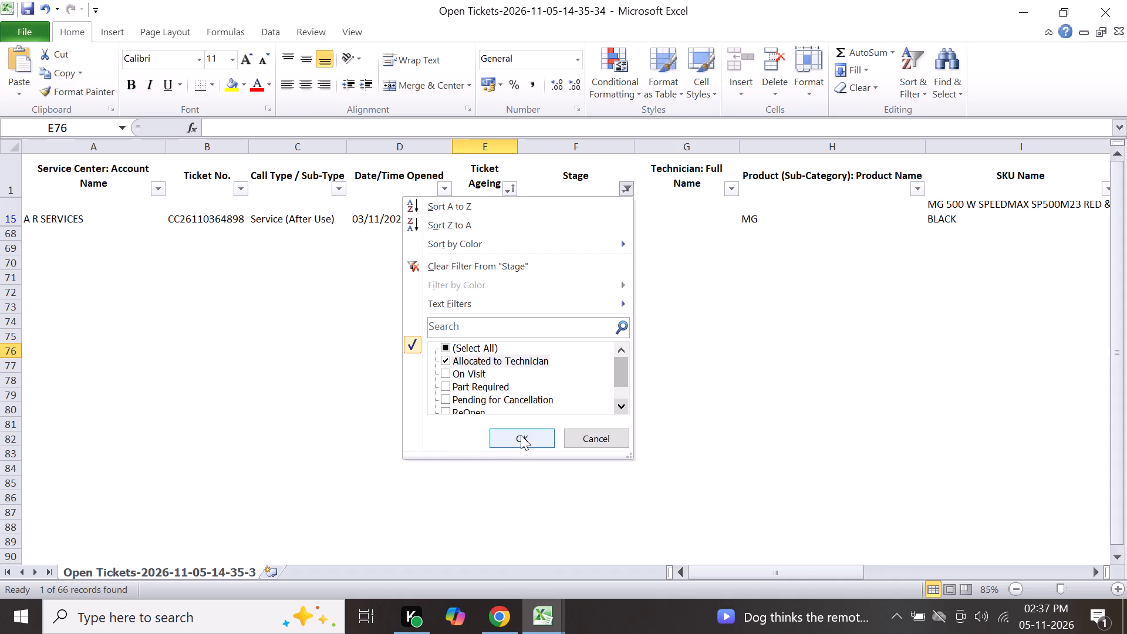
{"action": "left_click", "coordinate": [521, 435]}
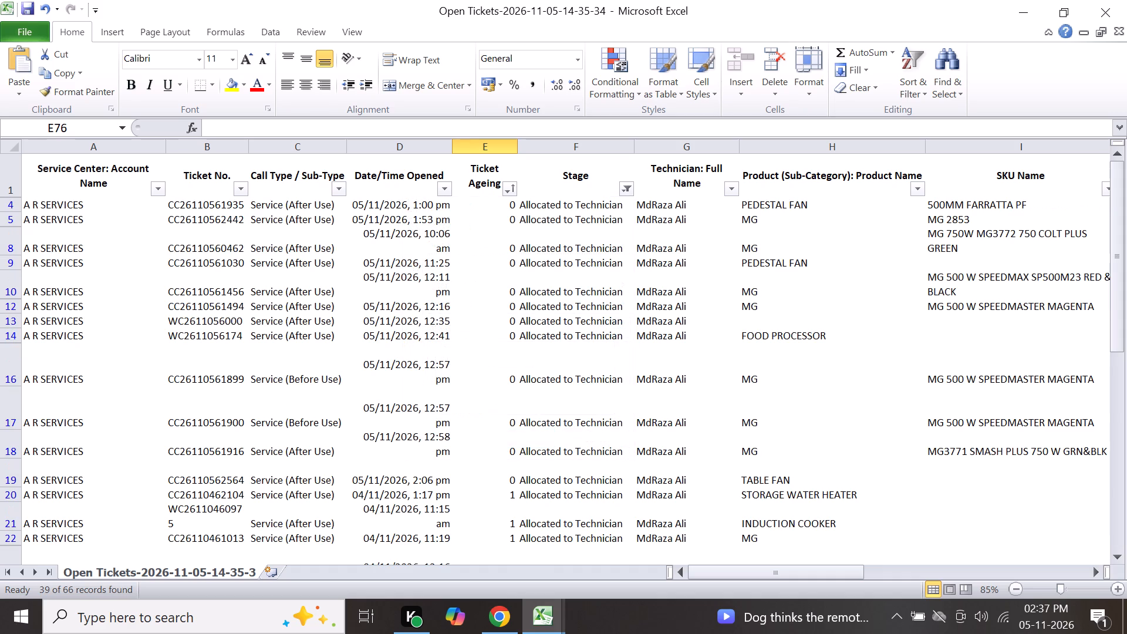
{"action": "scroll", "coordinate": [518, 439], "scroll_direction": "up", "scroll_amount": 5}
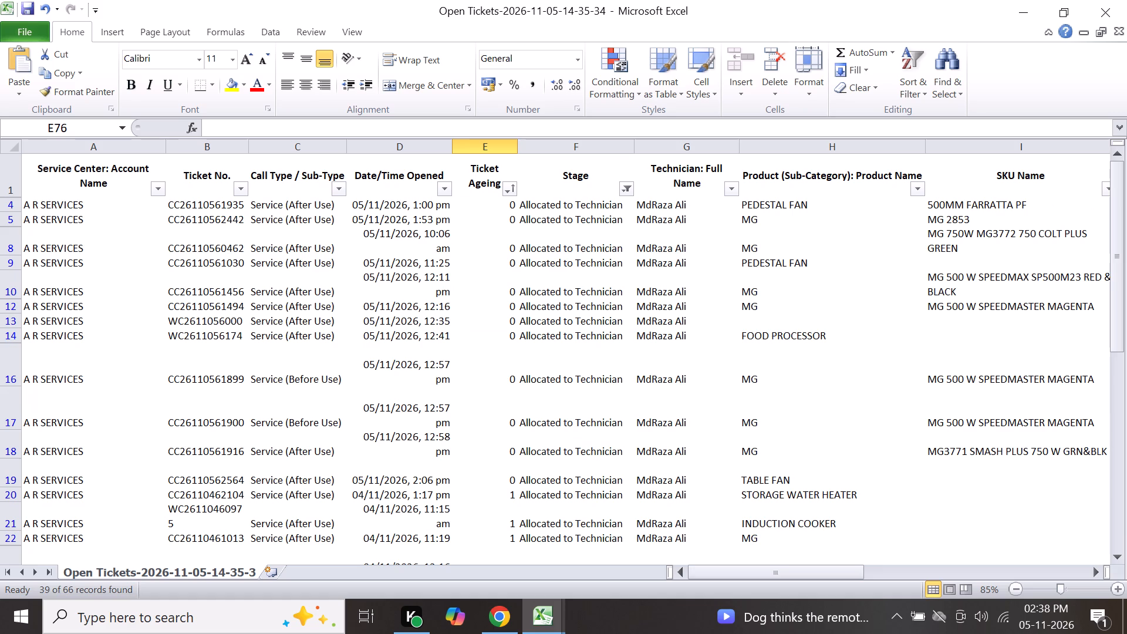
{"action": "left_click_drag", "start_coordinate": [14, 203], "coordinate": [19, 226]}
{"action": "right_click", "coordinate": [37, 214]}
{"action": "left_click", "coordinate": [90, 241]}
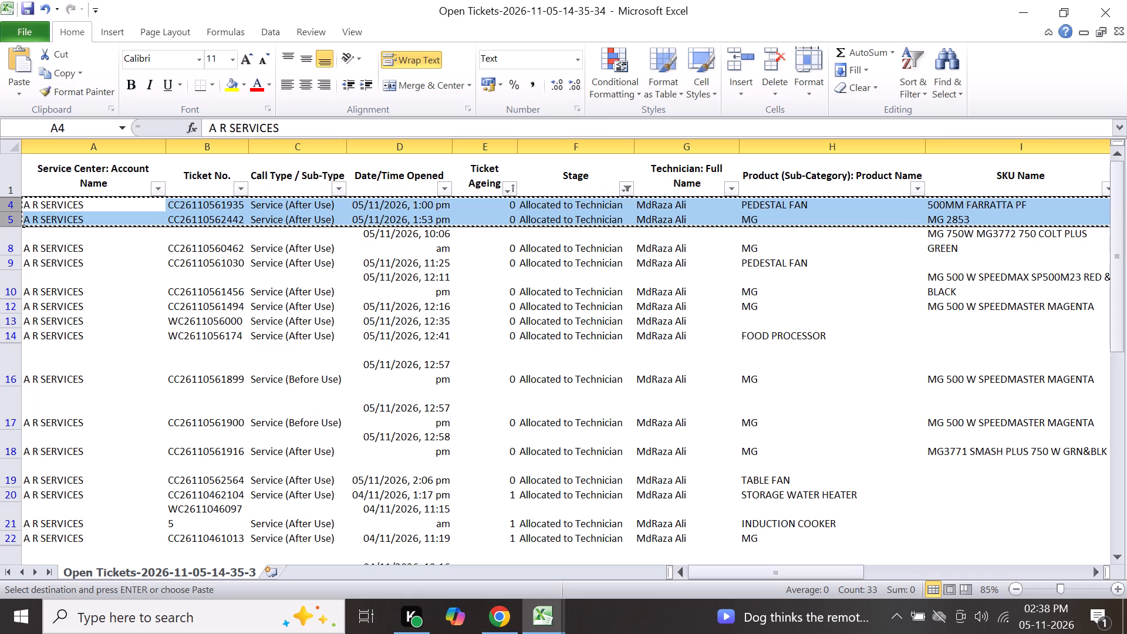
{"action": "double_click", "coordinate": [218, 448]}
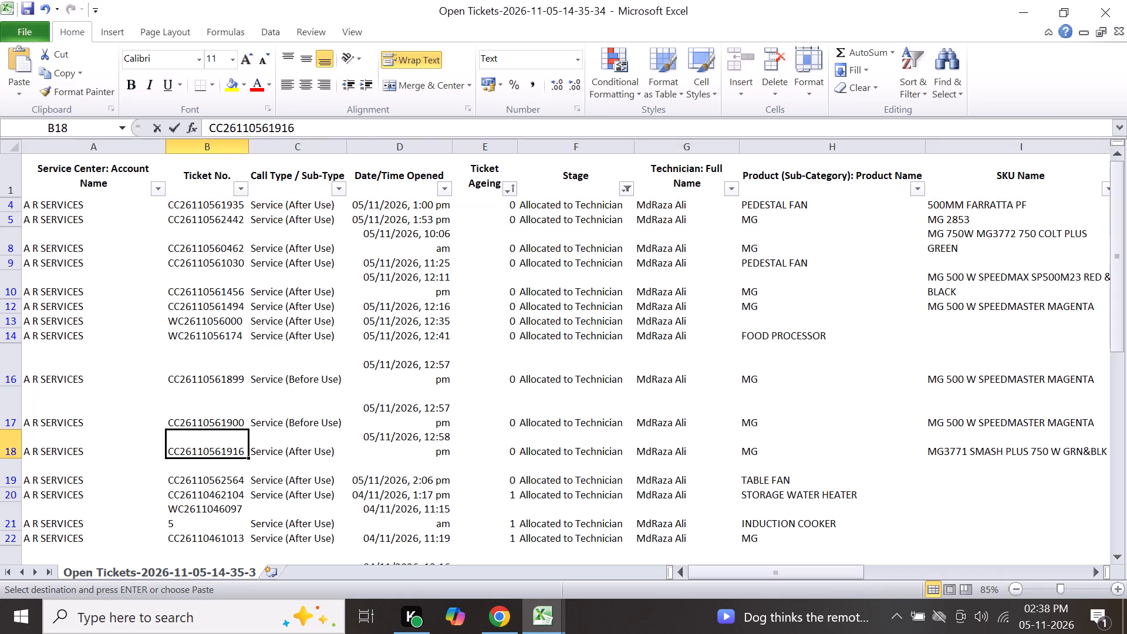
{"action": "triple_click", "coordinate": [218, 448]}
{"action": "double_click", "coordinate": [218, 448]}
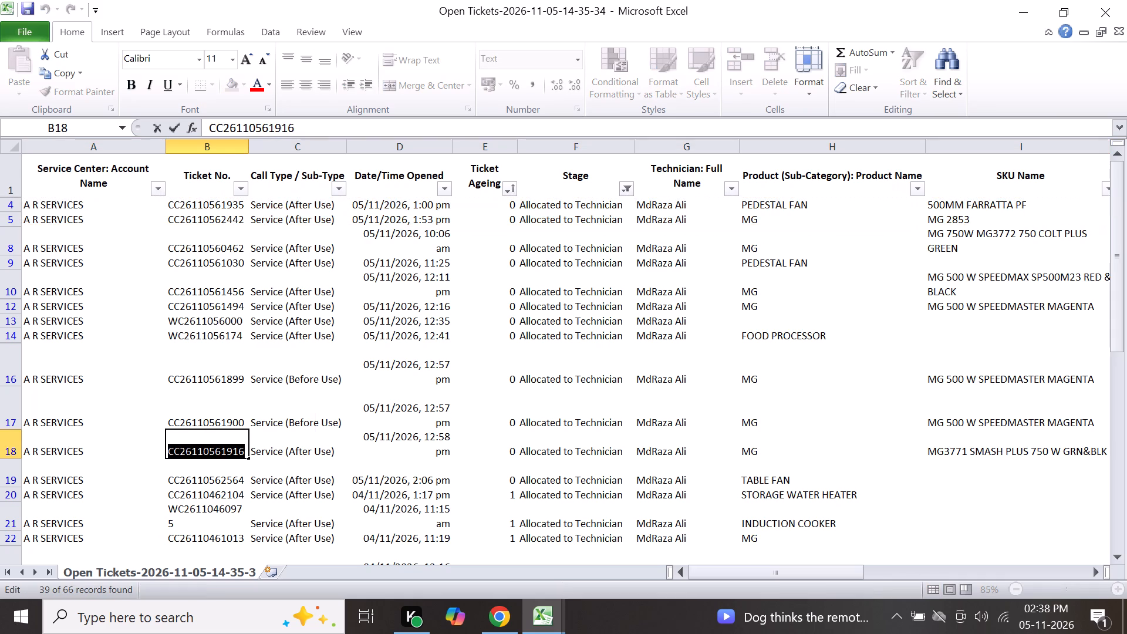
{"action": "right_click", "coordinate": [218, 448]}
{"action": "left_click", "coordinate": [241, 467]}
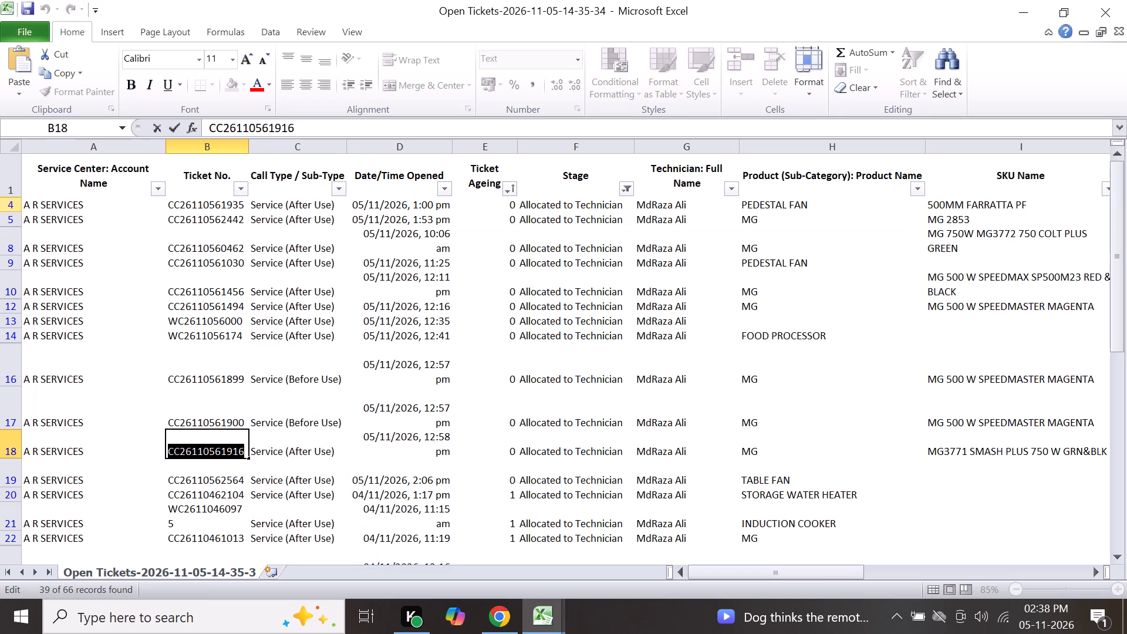
{"action": "left_click_drag", "start_coordinate": [13, 203], "coordinate": [19, 227]}
{"action": "left_click_drag", "start_coordinate": [12, 208], "coordinate": [11, 217]}
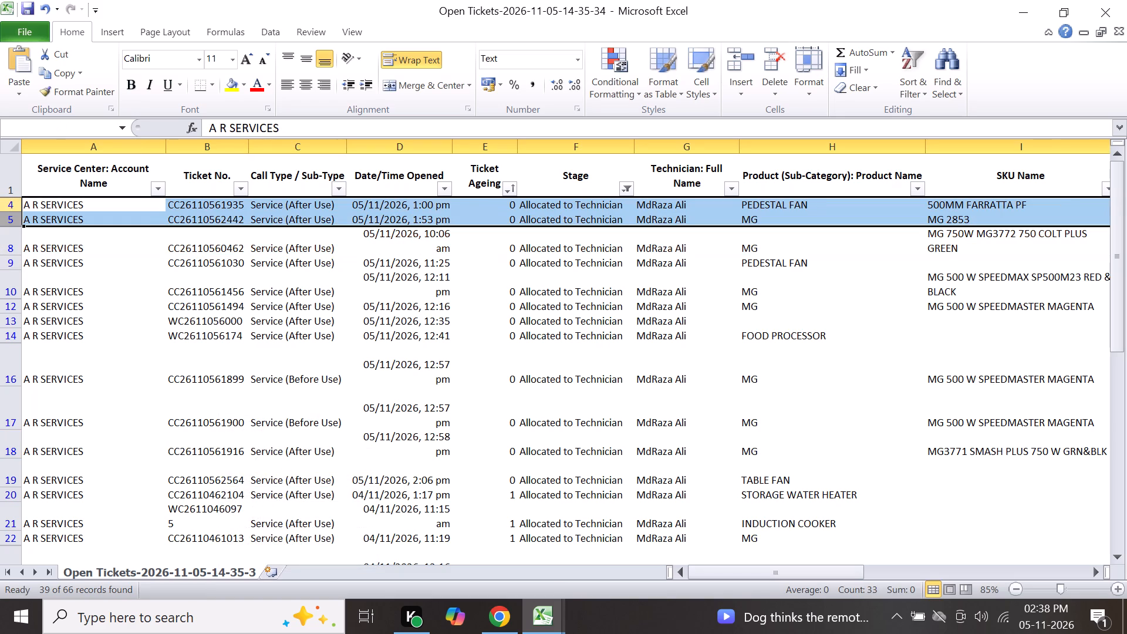
{"action": "right_click", "coordinate": [42, 215]}
{"action": "left_click", "coordinate": [89, 238]}
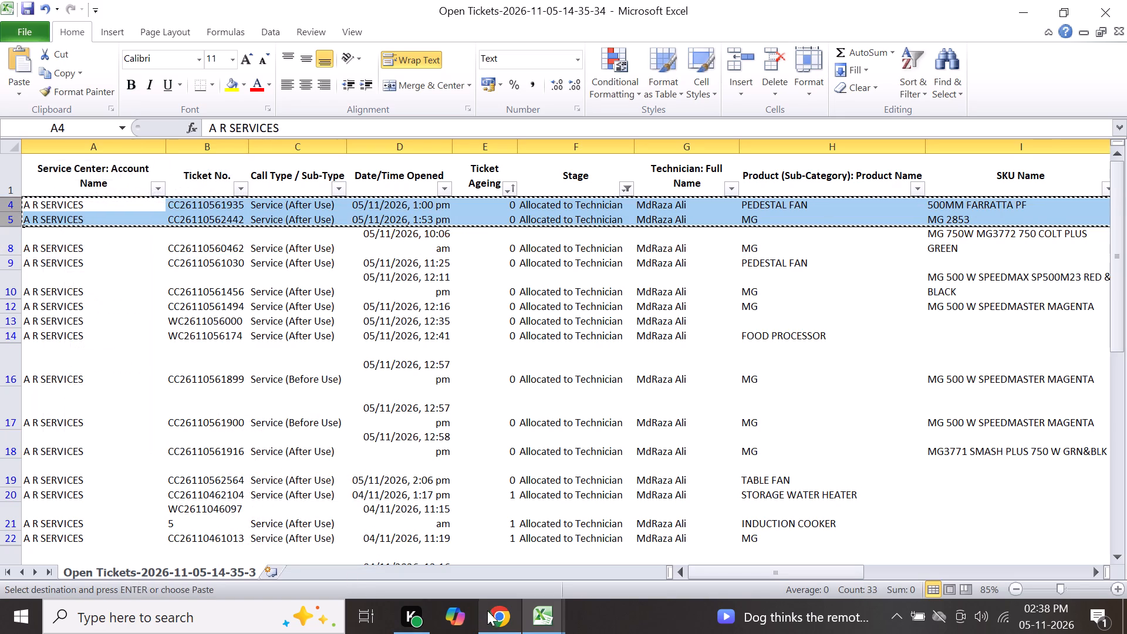
{"action": "left_click", "coordinate": [497, 609]}
{"action": "scroll", "coordinate": [186, 426], "scroll_direction": "down", "scroll_amount": 10}
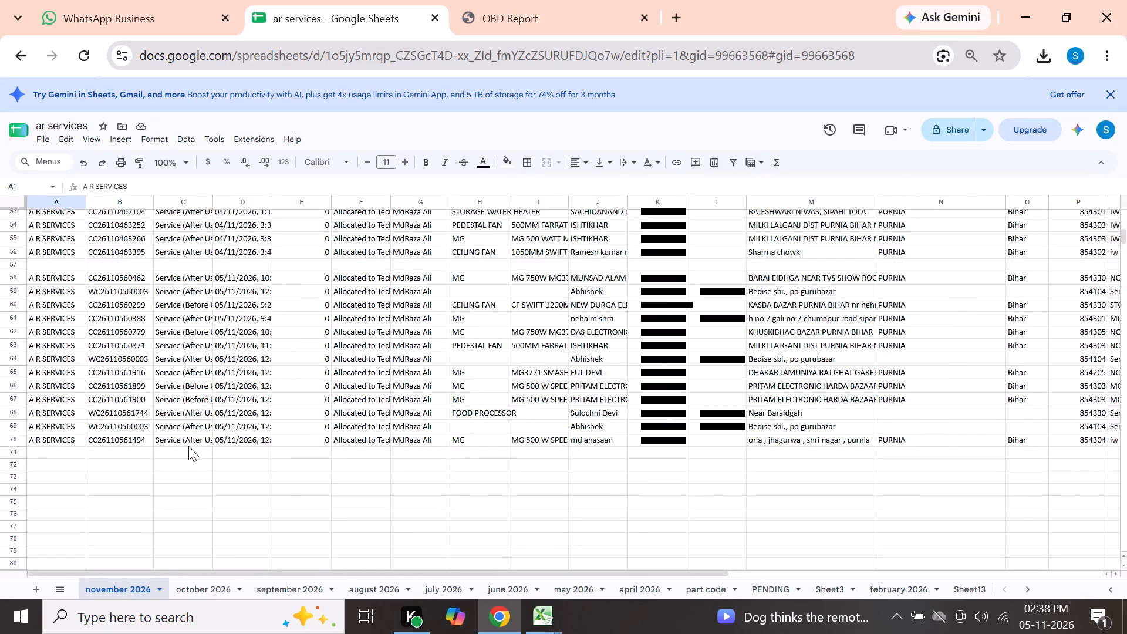
{"action": "scroll", "coordinate": [188, 446], "scroll_direction": "down", "scroll_amount": 4}
{"action": "scroll", "coordinate": [188, 446], "scroll_direction": "up", "scroll_amount": 2}
{"action": "scroll", "coordinate": [36, 354], "scroll_direction": "up", "scroll_amount": 3}
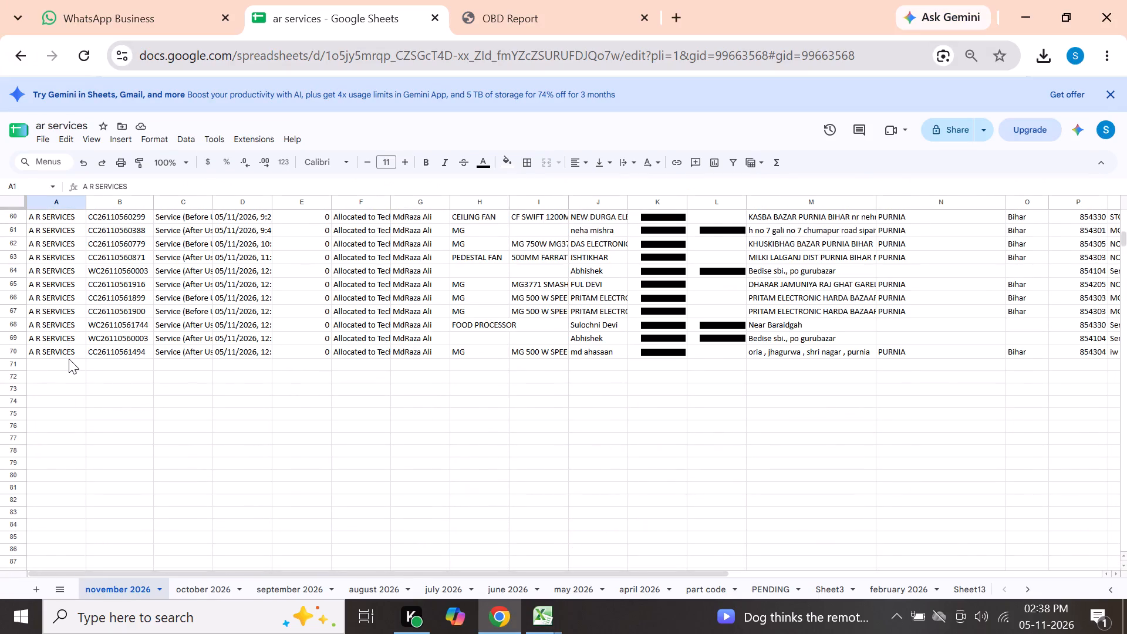
{"action": "left_click", "coordinate": [68, 362]}
{"action": "right_click", "coordinate": [68, 362]}
{"action": "left_click", "coordinate": [178, 201]}
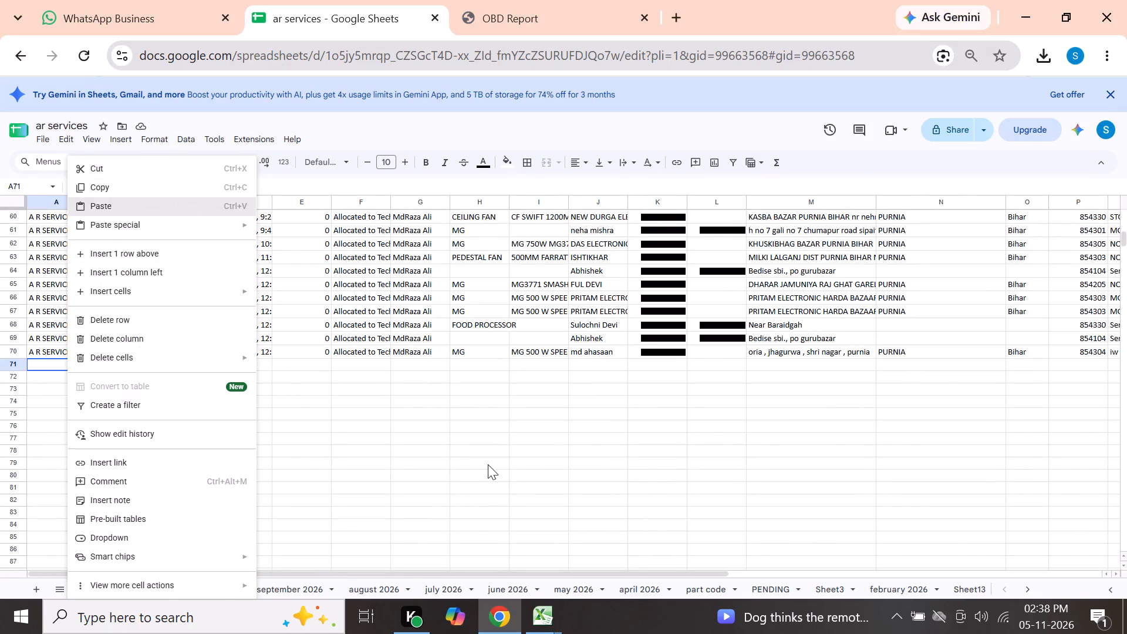
{"action": "left_click", "coordinate": [542, 609]}
{"action": "left_click", "coordinate": [659, 566]}
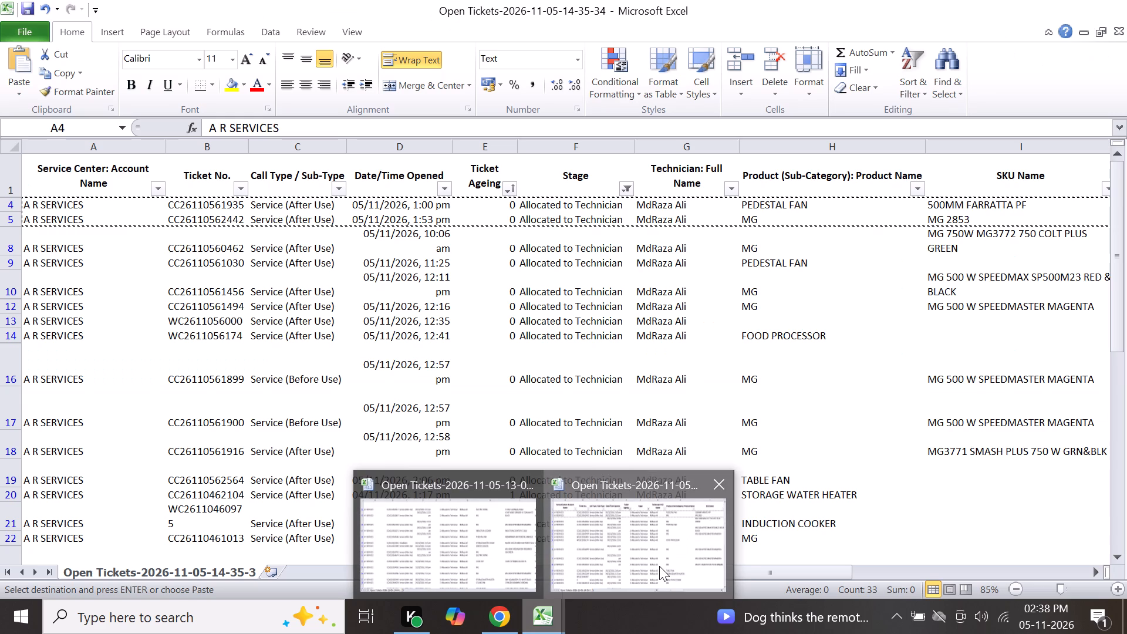
{"action": "scroll", "coordinate": [244, 492], "scroll_direction": "down", "scroll_amount": 1}
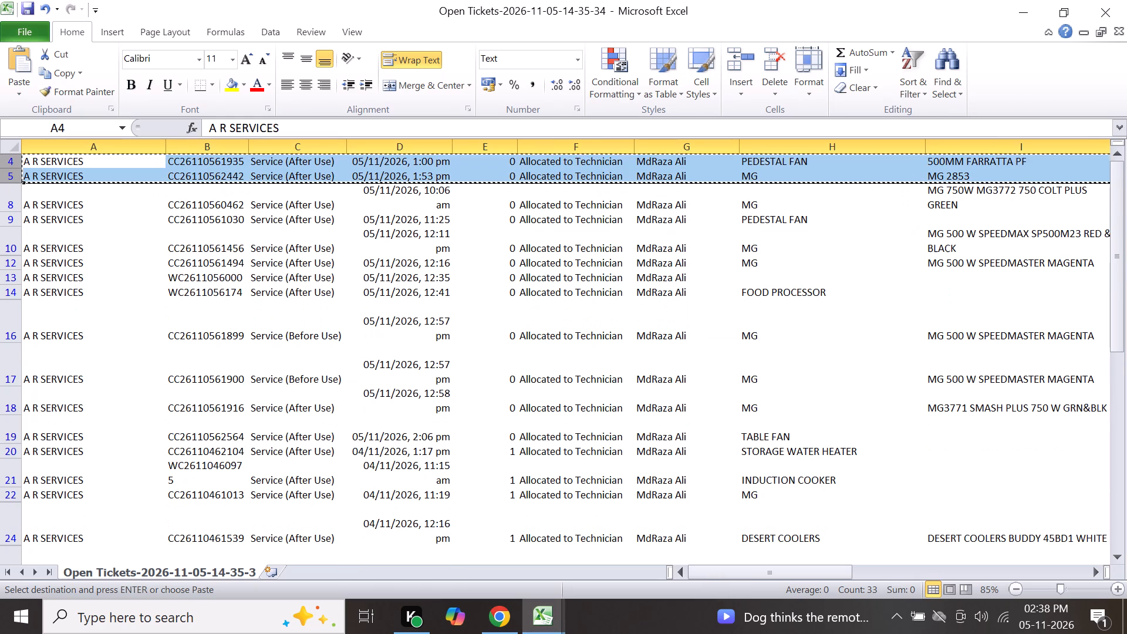
{"action": "left_click", "coordinate": [2, 431]}
{"action": "right_click", "coordinate": [1, 430]}
{"action": "left_click", "coordinate": [89, 228]}
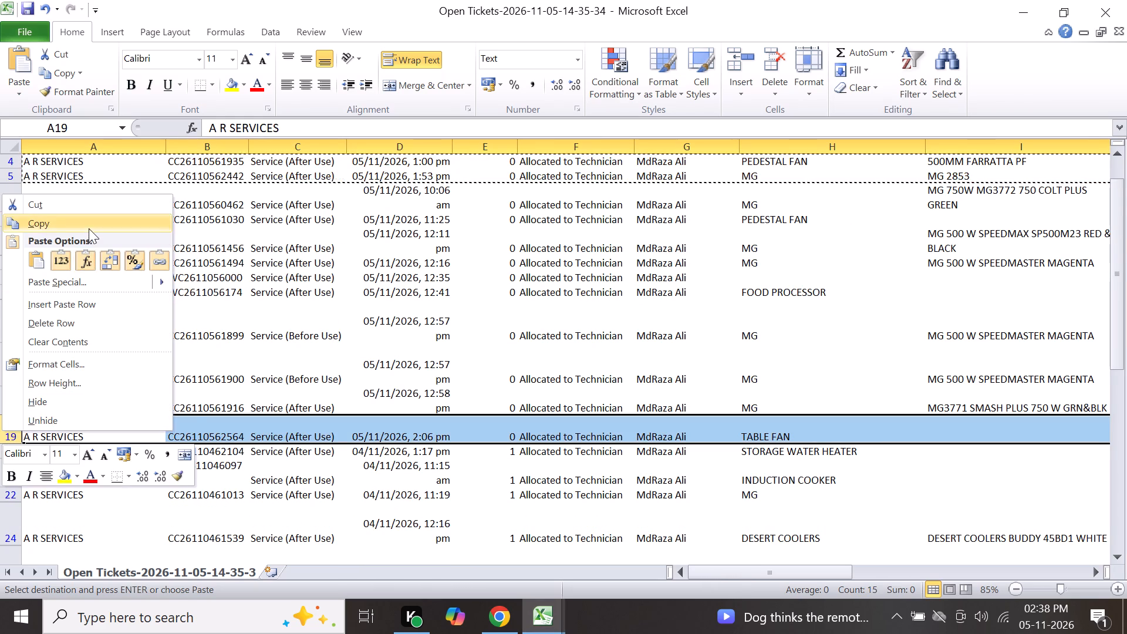
{"action": "left_click", "coordinate": [512, 612]}
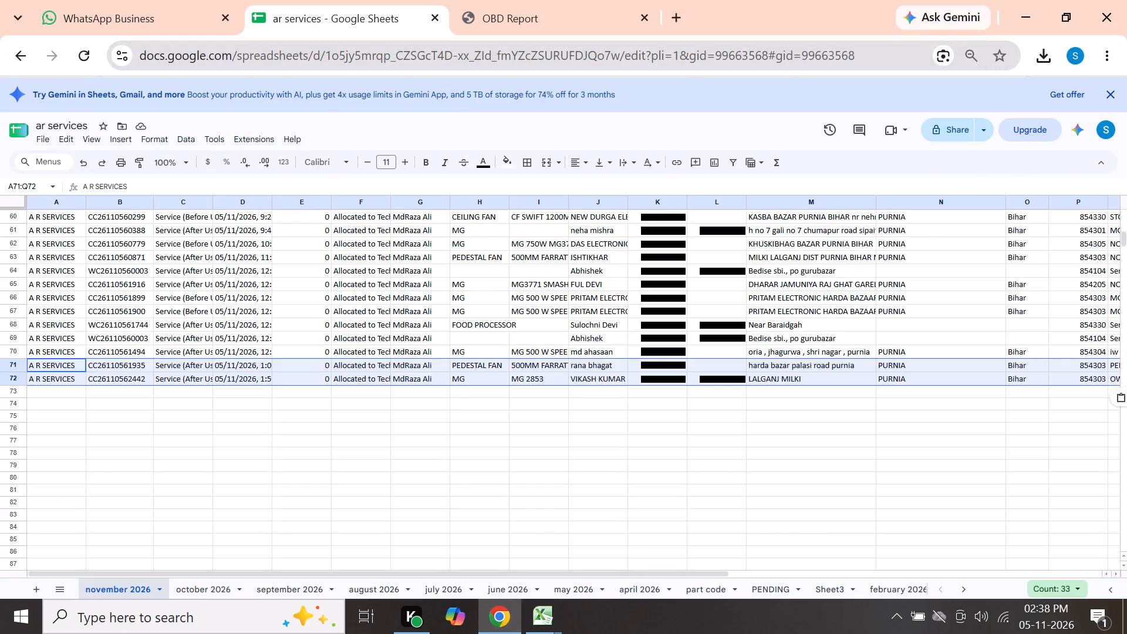
{"action": "left_click", "coordinate": [69, 392]}
{"action": "right_click", "coordinate": [69, 391]}
{"action": "left_click", "coordinate": [141, 205]}
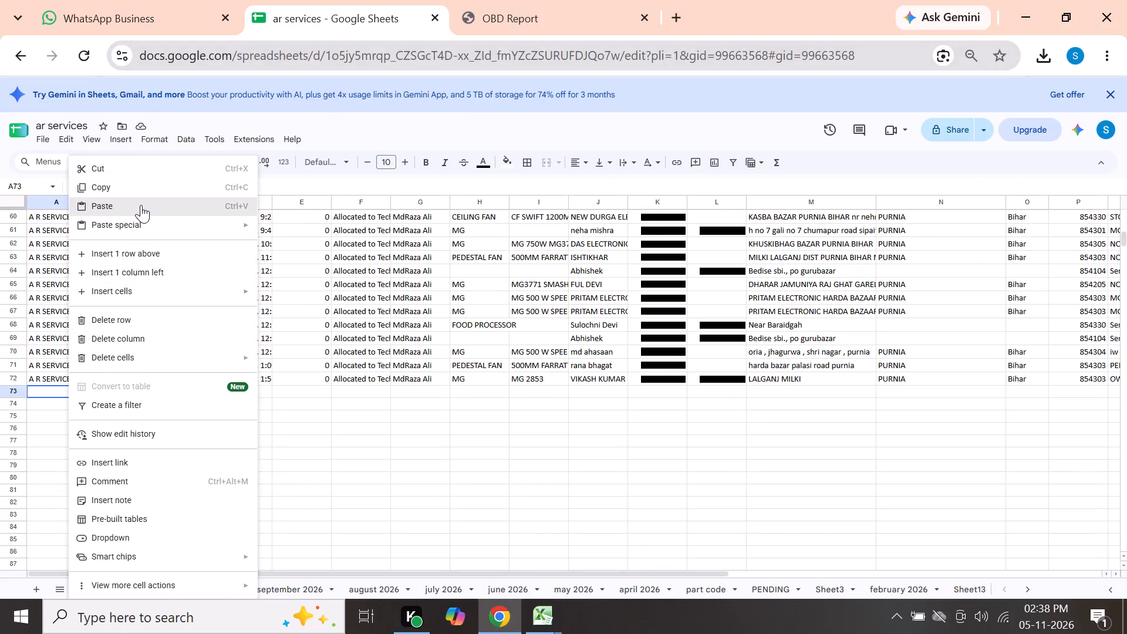
{"action": "left_click", "coordinate": [6, 366]}
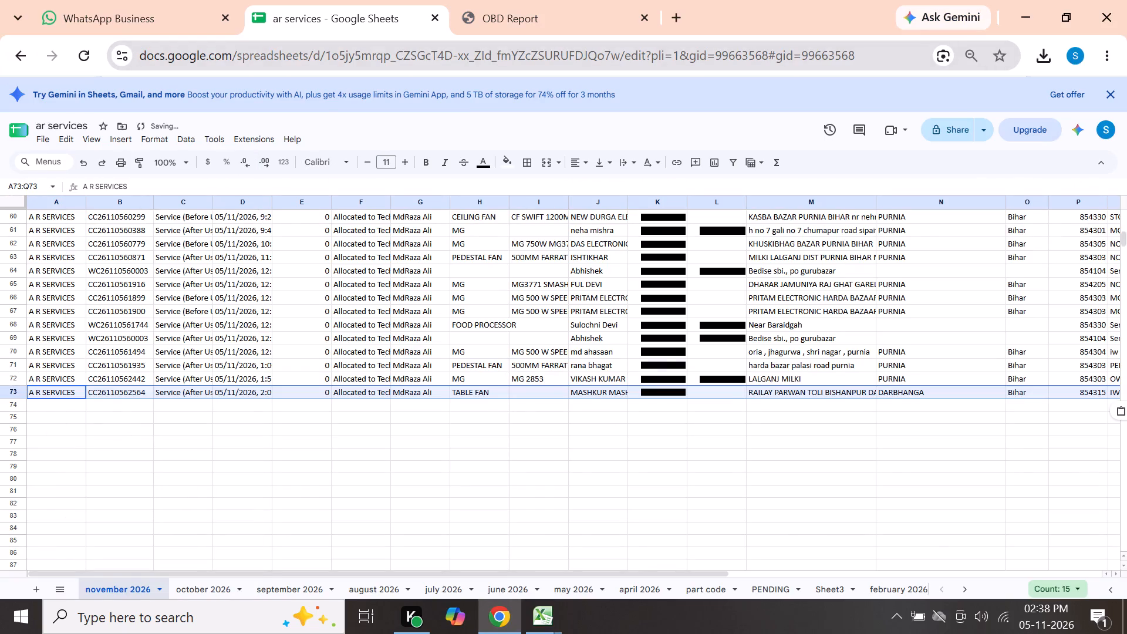
{"action": "right_click", "coordinate": [6, 366]}
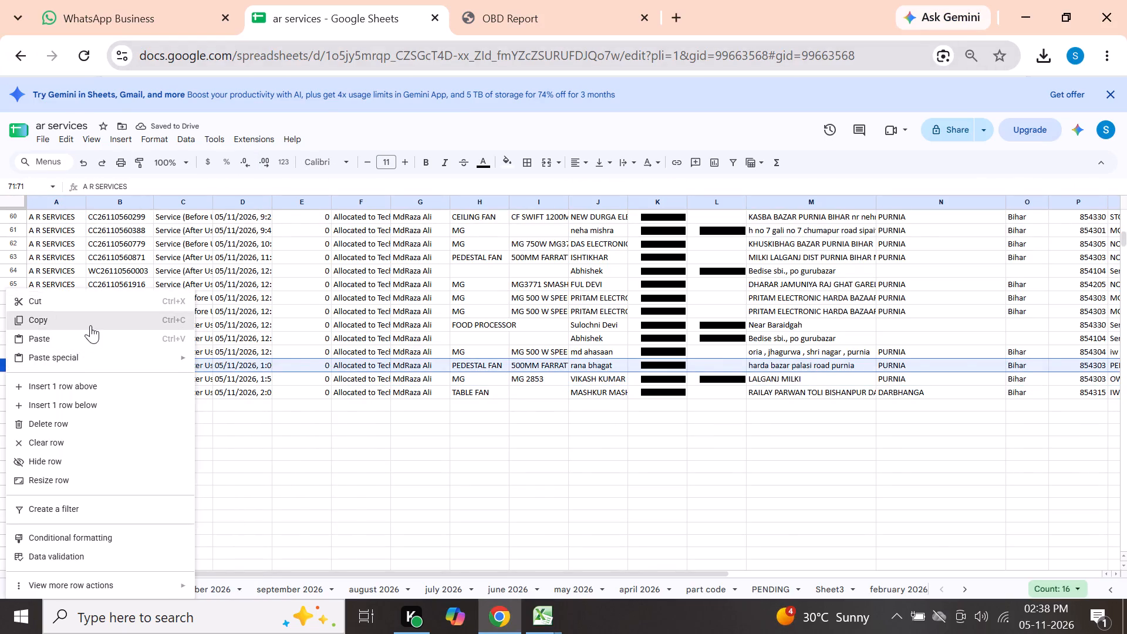
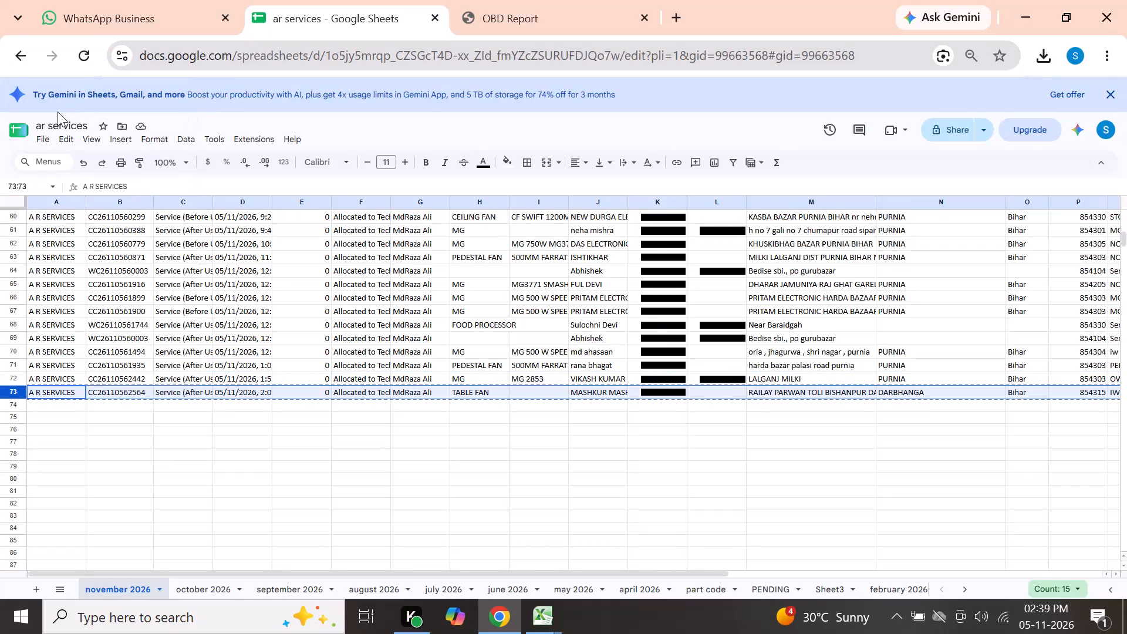
Open the address cell of the last ticket, row 73, in the november 2026 sheet.
{"action": "scroll", "coordinate": [59, 116], "scroll_direction": "down", "scroll_amount": 1}
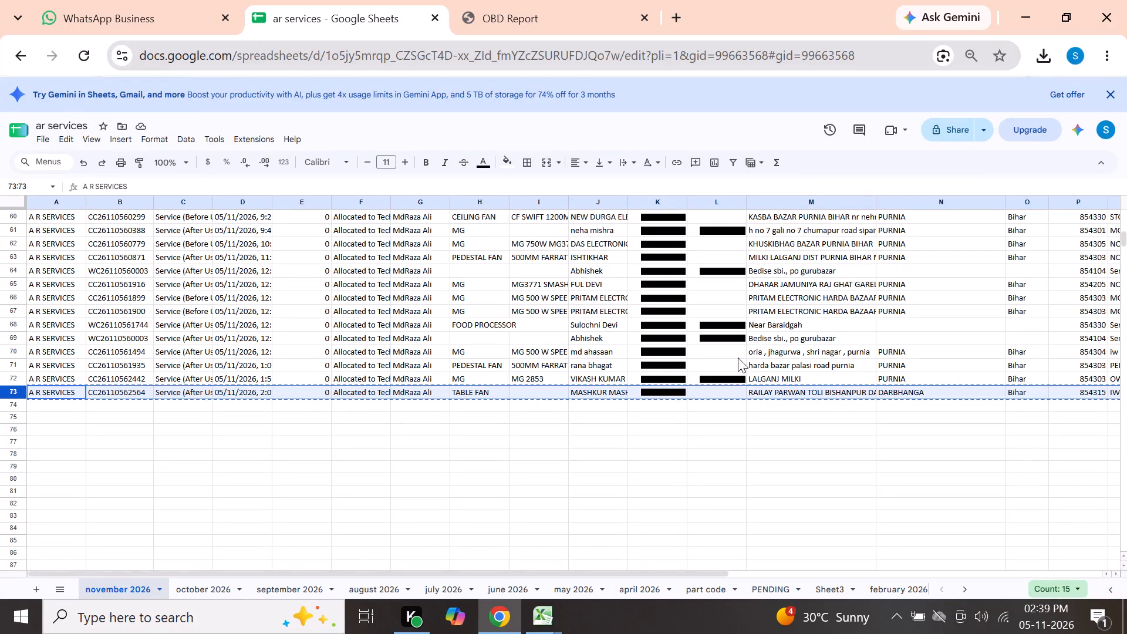
{"action": "double_click", "coordinate": [835, 389]}
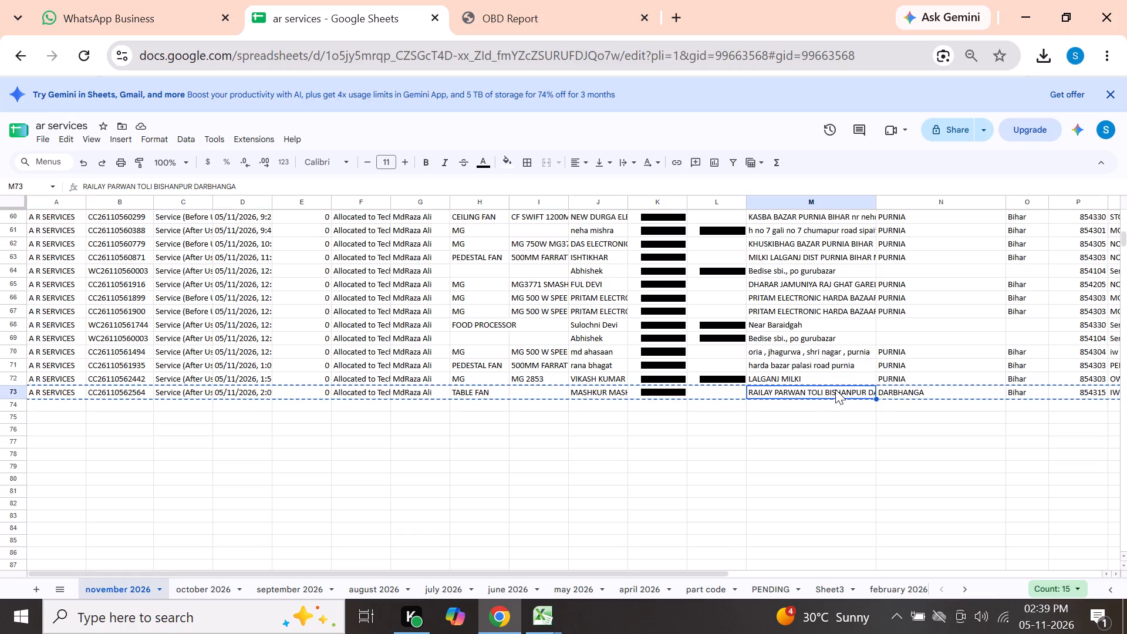
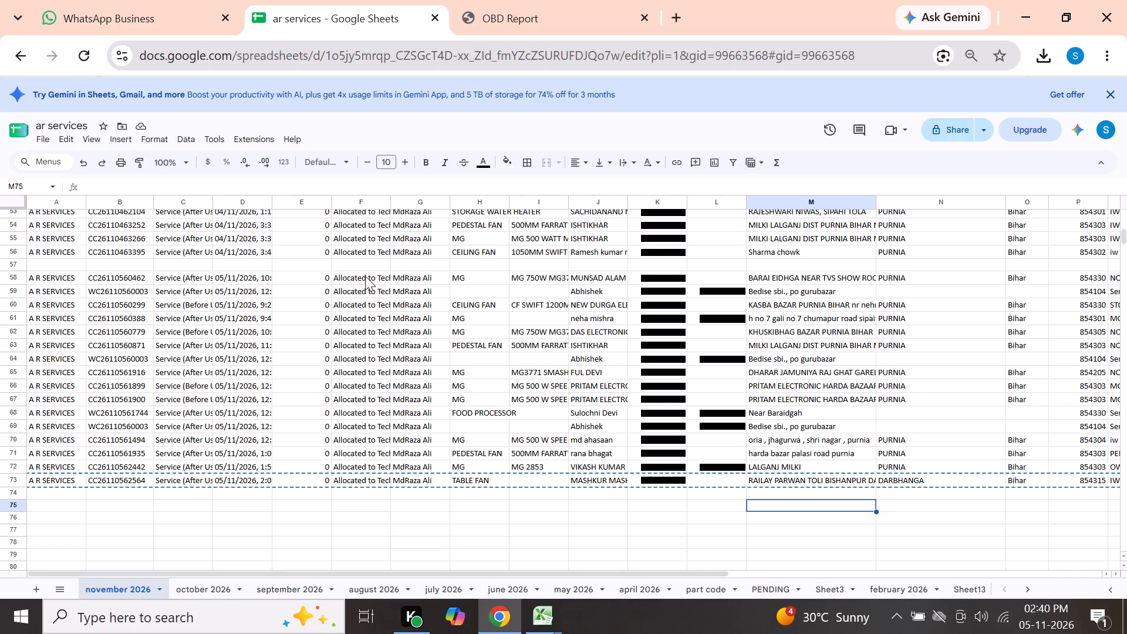
Count the tickets dated 05/11/2026 in rows 58 to 73 of the november 2026 sheet and check the last one's customer name.
{"action": "left_click_drag", "start_coordinate": [365, 276], "coordinate": [366, 476]}
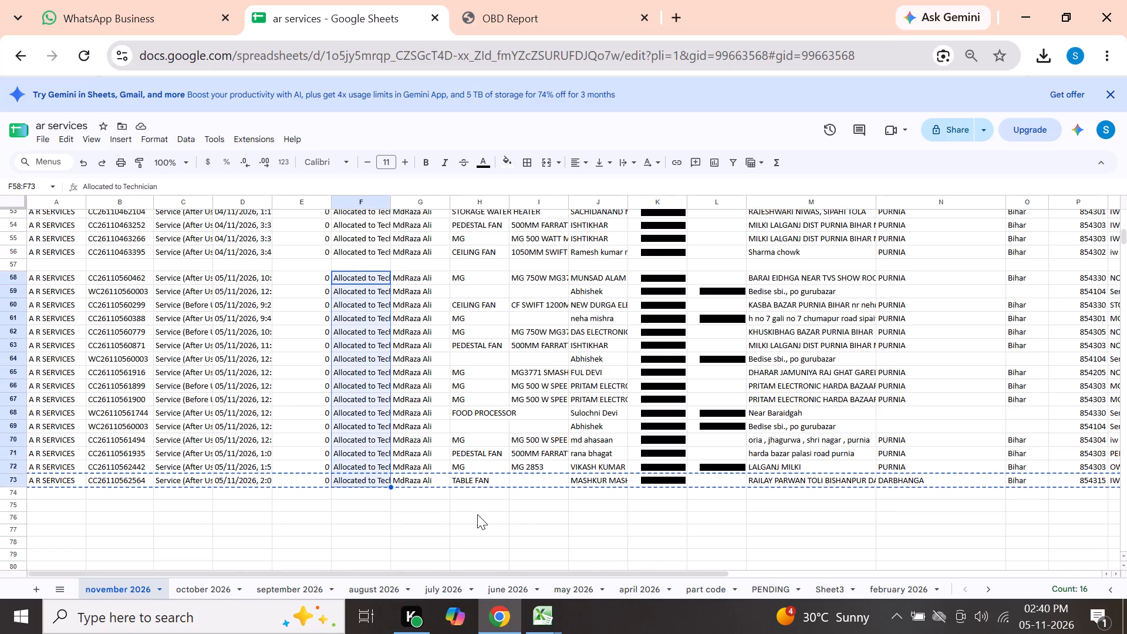
{"action": "double_click", "coordinate": [596, 478]}
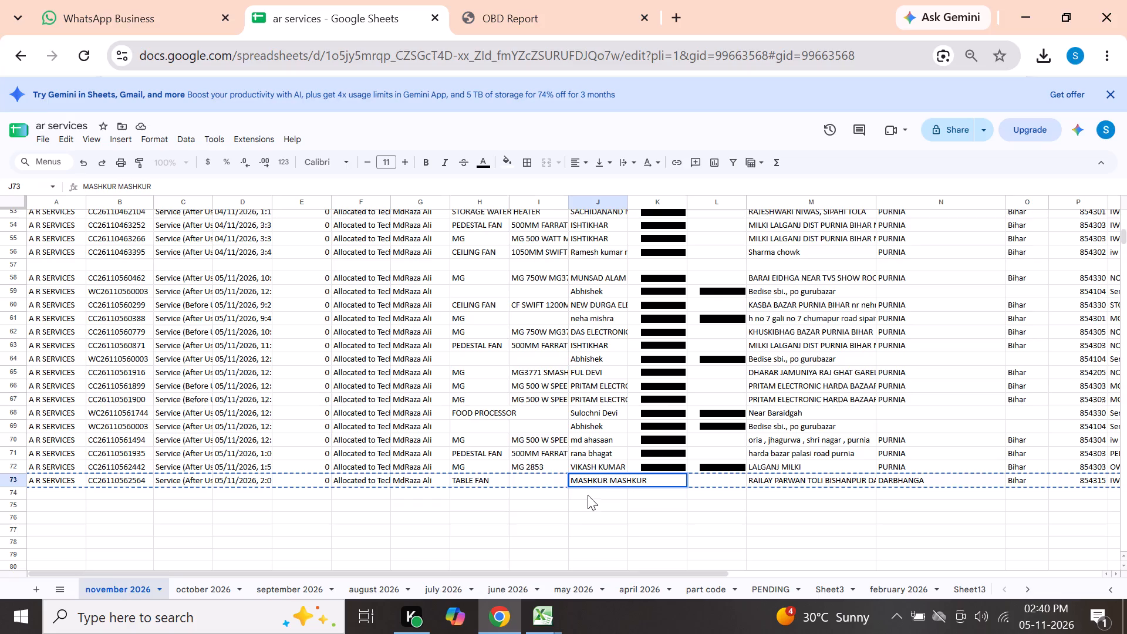
{"action": "left_click", "coordinate": [5, 475]}
{"action": "right_click", "coordinate": [5, 475]}
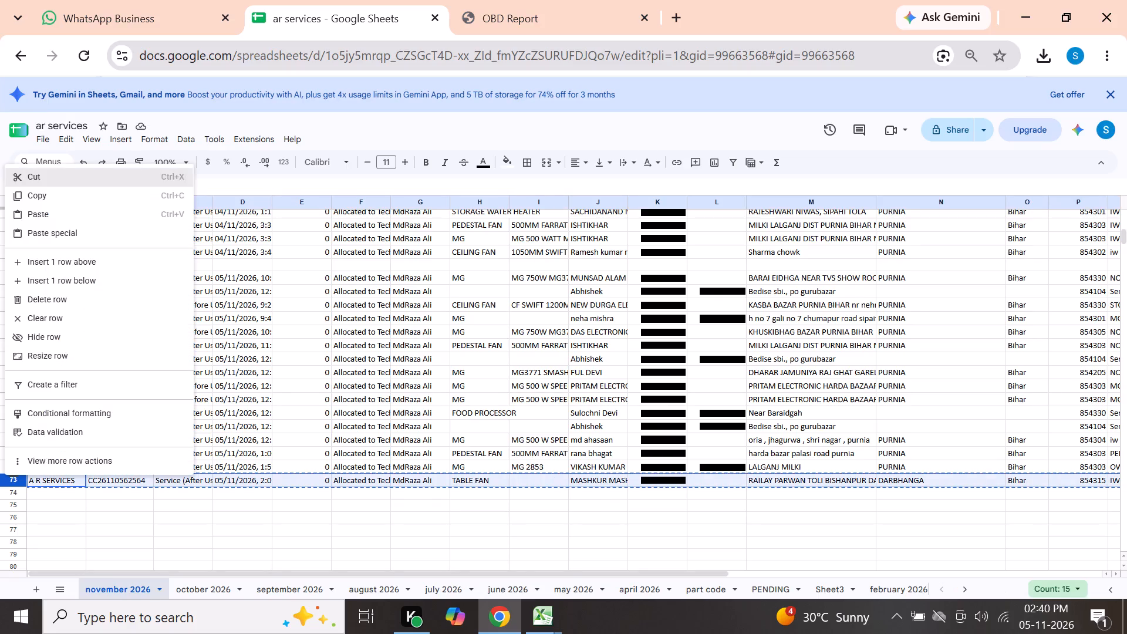
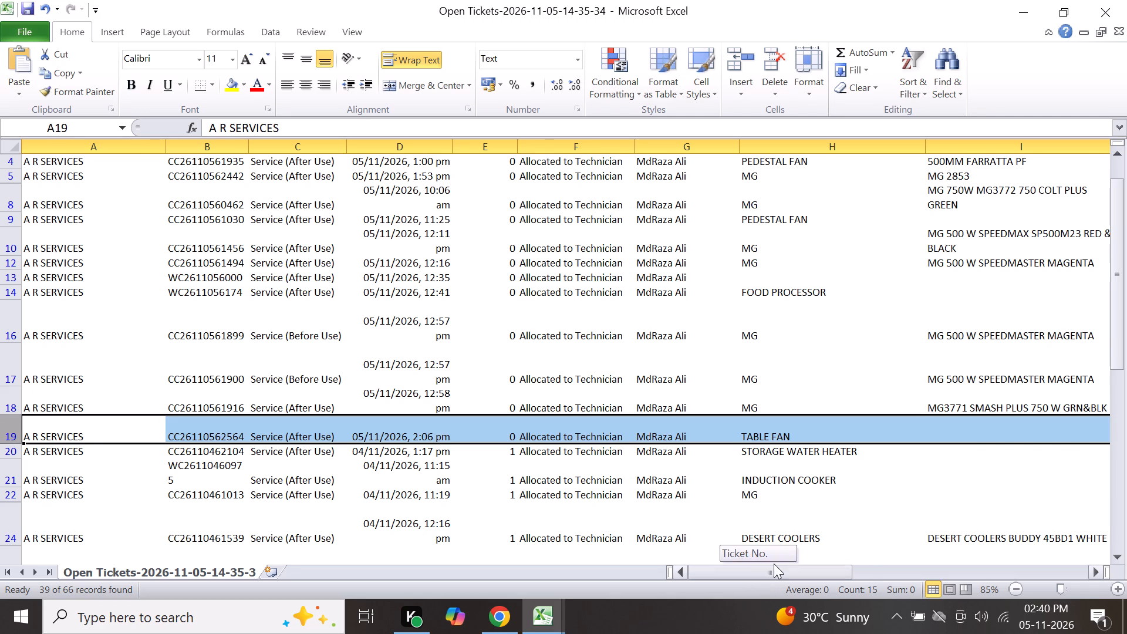
{"action": "left_click_drag", "start_coordinate": [774, 564], "coordinate": [805, 561]}
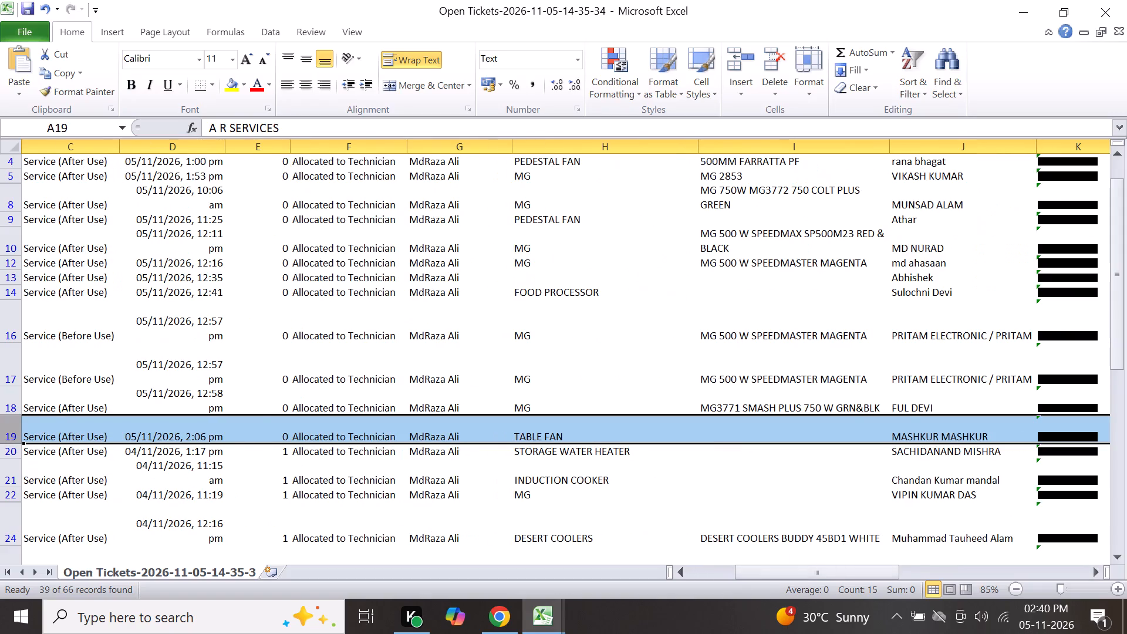
{"action": "left_click", "coordinate": [1, 217]}
{"action": "right_click", "coordinate": [1, 217]}
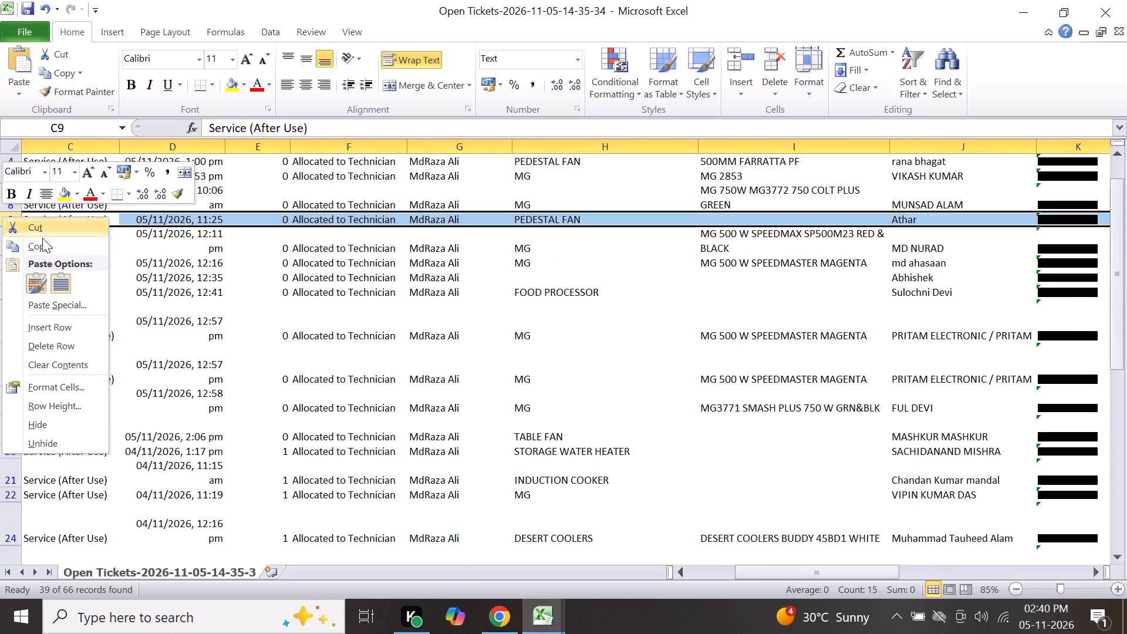
{"action": "left_click", "coordinate": [56, 246]}
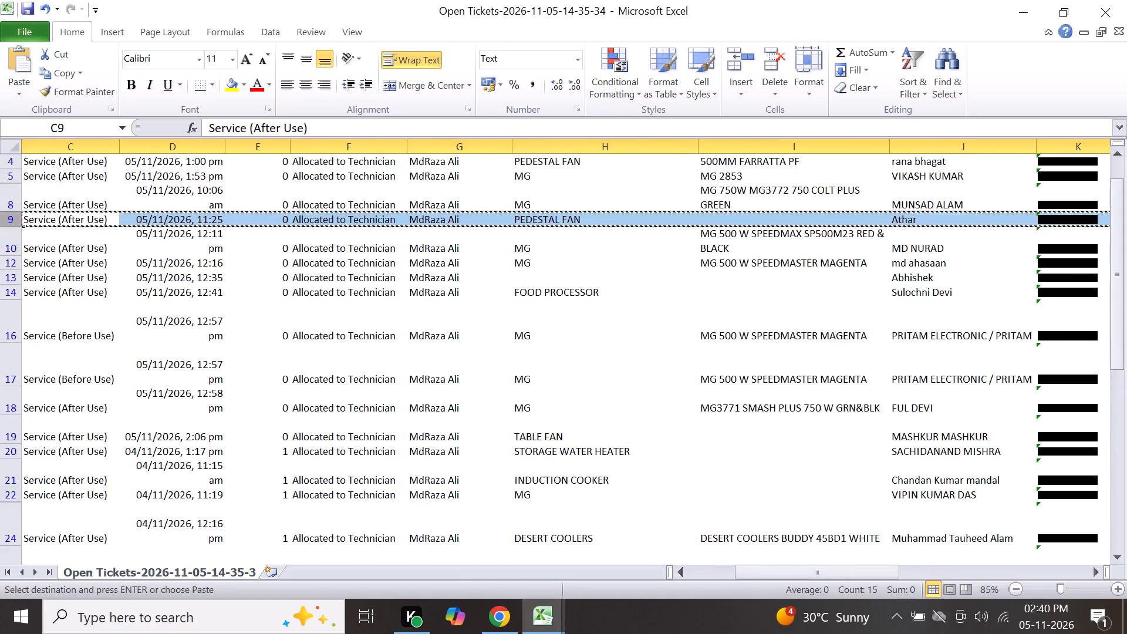
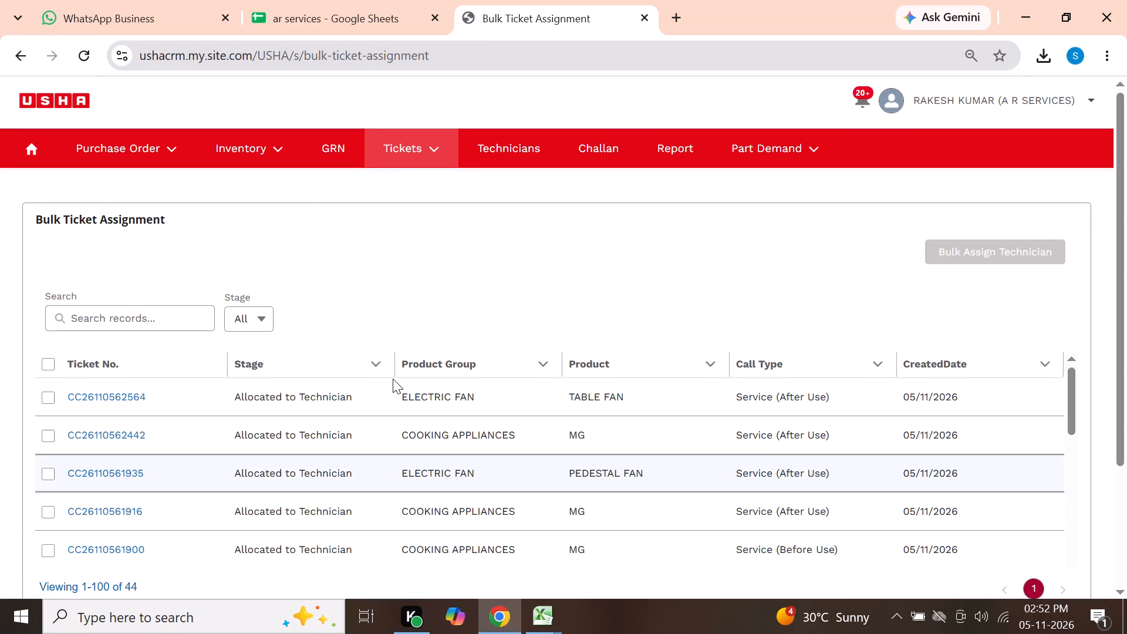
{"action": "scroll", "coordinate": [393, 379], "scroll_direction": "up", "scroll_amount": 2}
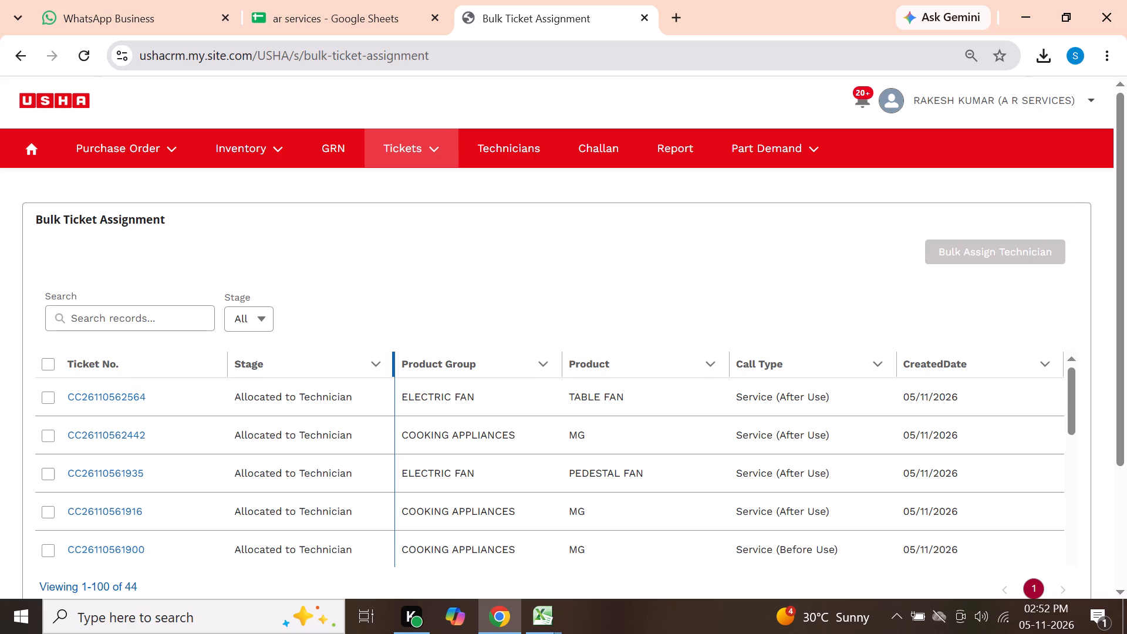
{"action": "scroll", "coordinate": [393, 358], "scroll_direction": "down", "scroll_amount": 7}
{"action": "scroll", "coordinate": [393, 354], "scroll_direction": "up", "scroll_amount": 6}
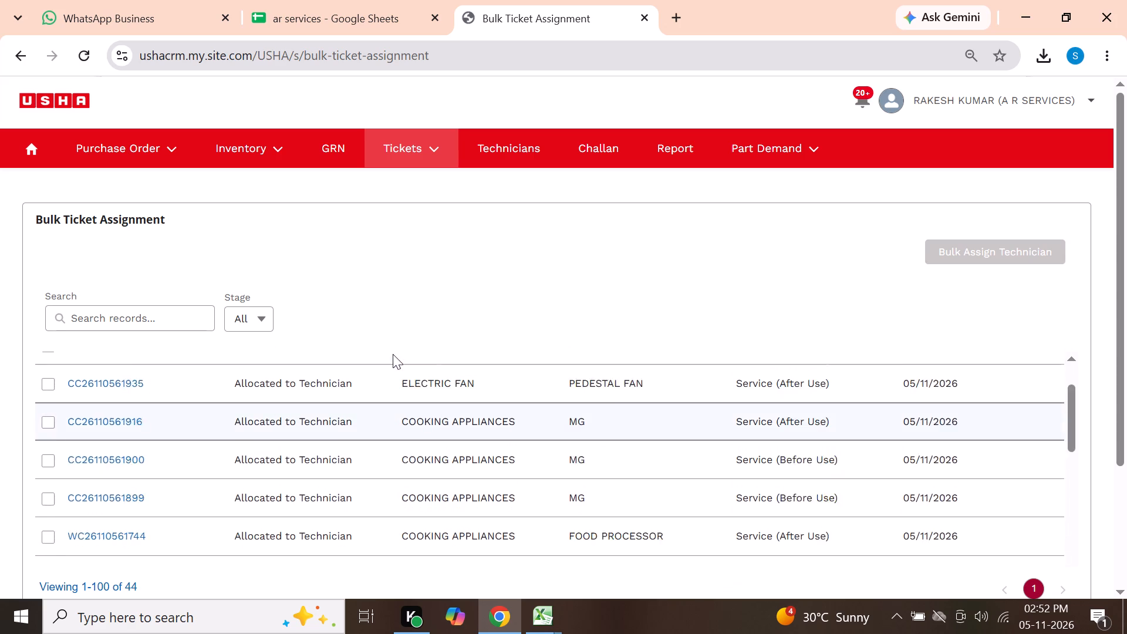
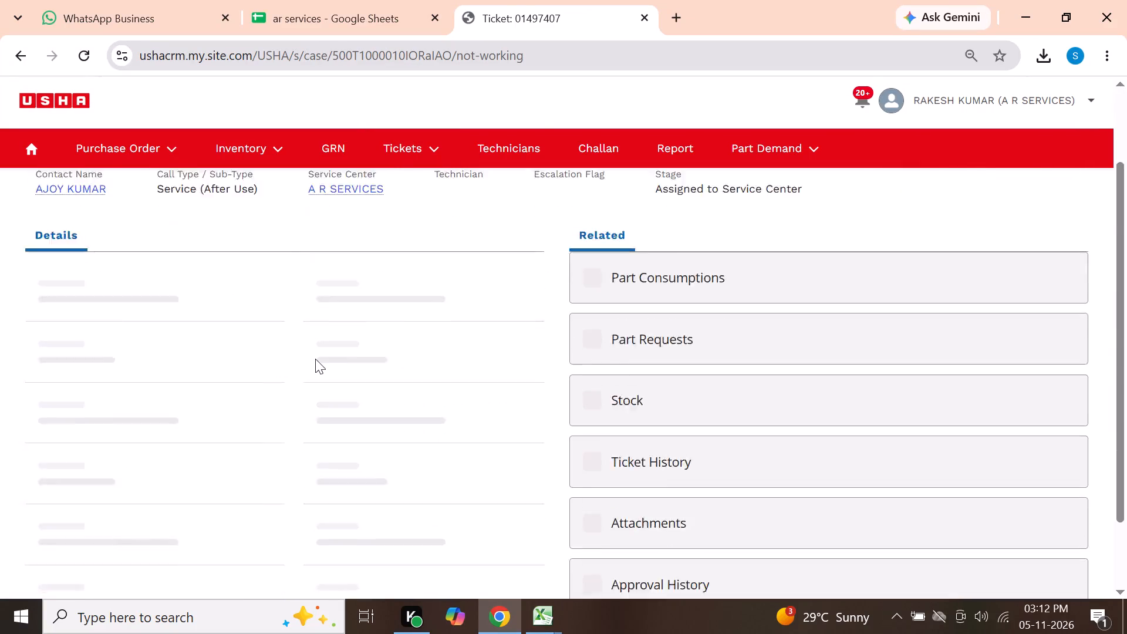
{"action": "scroll", "coordinate": [315, 359], "scroll_direction": "down", "scroll_amount": 6}
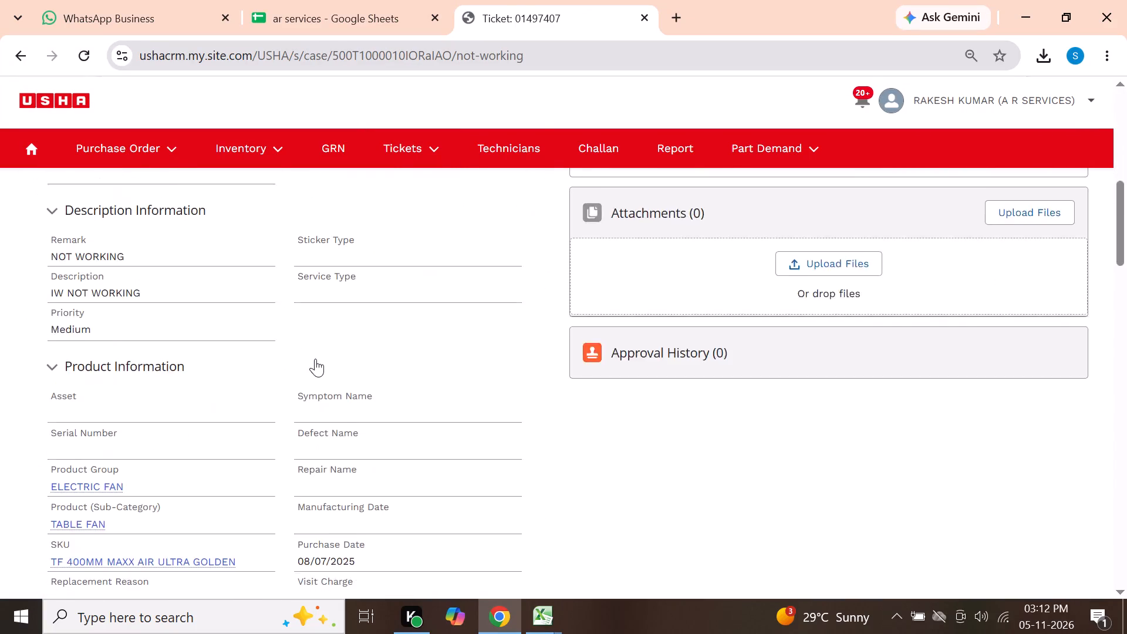
{"action": "scroll", "coordinate": [315, 359], "scroll_direction": "down", "scroll_amount": 6}
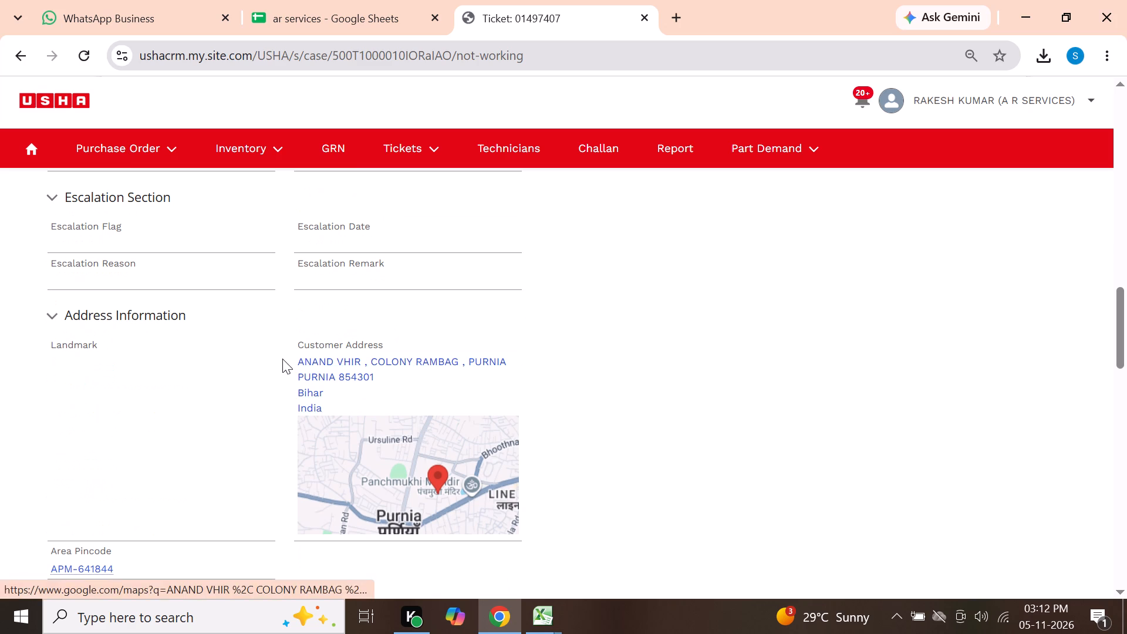
{"action": "left_click_drag", "start_coordinate": [282, 359], "coordinate": [370, 390]}
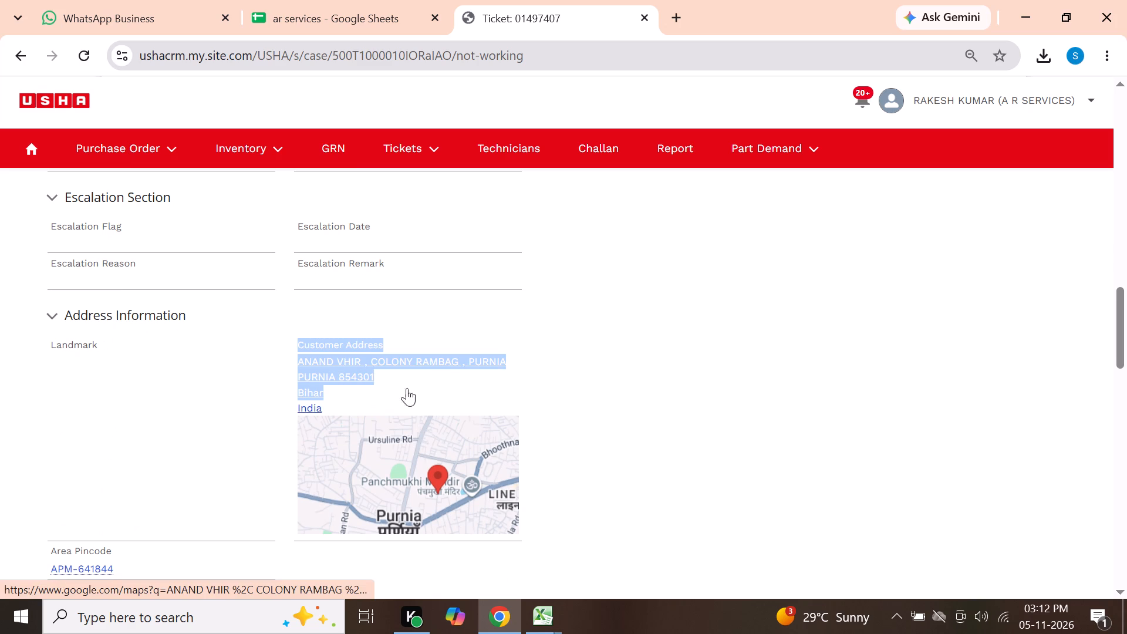
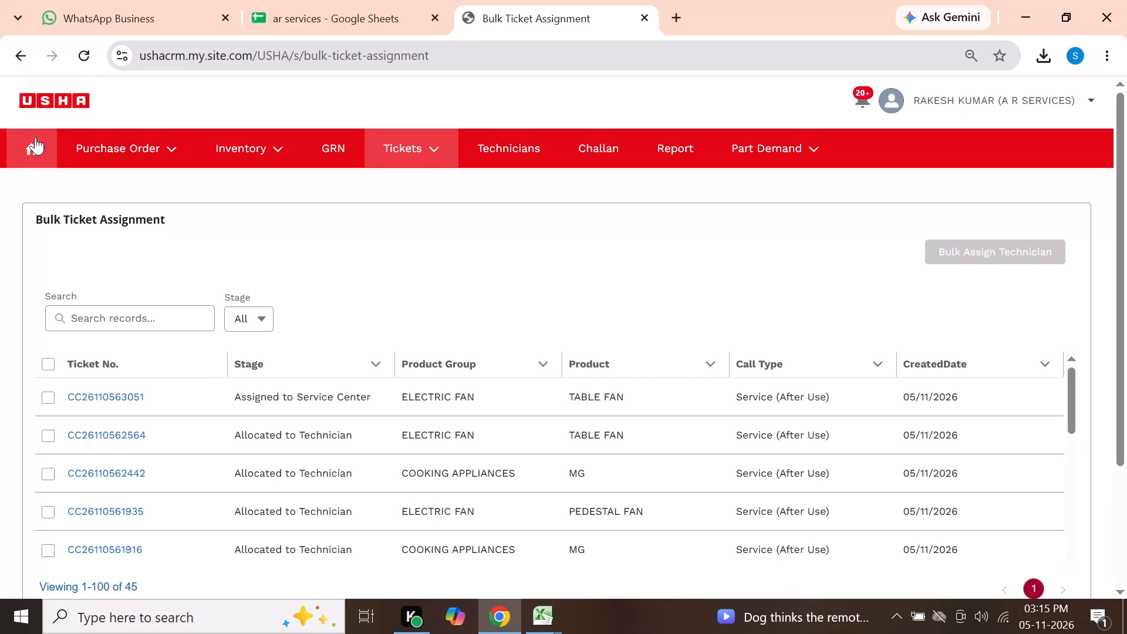
Reload the Bulk Ticket Assignment list by way of the home page and look through the tickets of all stages down to the oldest.
{"action": "left_click", "coordinate": [31, 134]}
{"action": "left_click", "coordinate": [443, 143]}
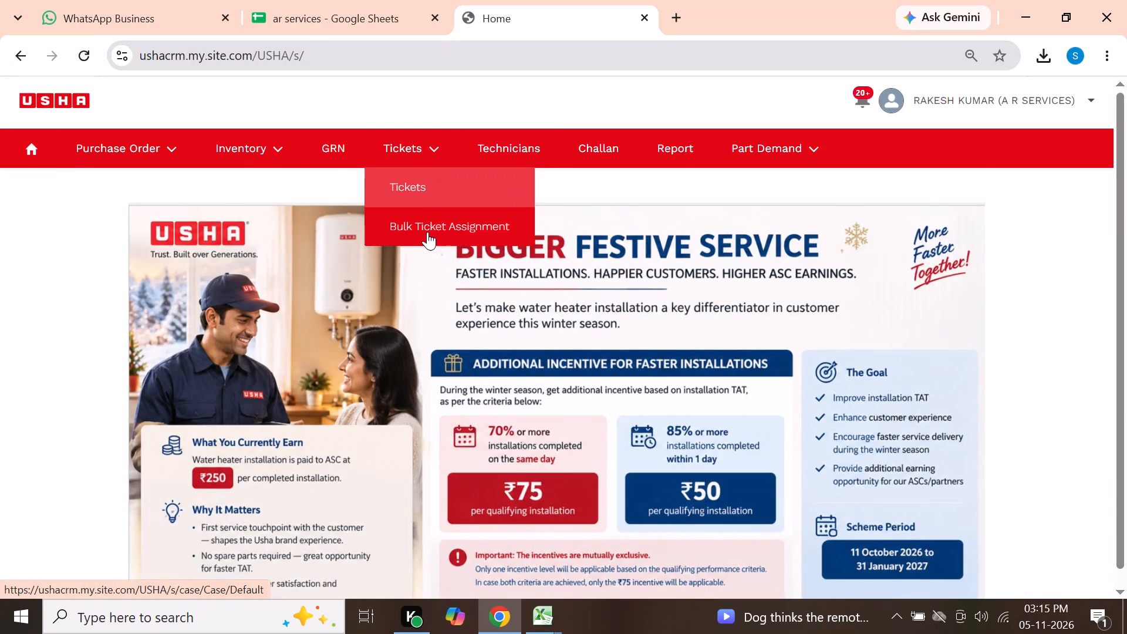
{"action": "left_click", "coordinate": [427, 232]}
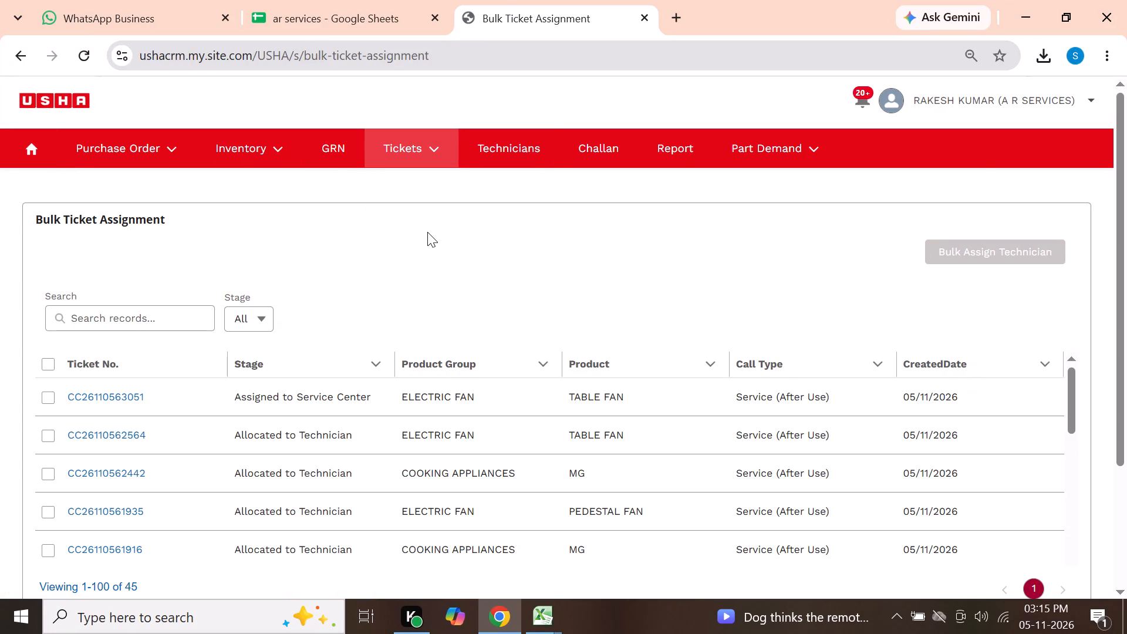
{"action": "scroll", "coordinate": [385, 299], "scroll_direction": "down", "scroll_amount": 1}
{"action": "scroll", "coordinate": [380, 363], "scroll_direction": "down", "scroll_amount": 6}
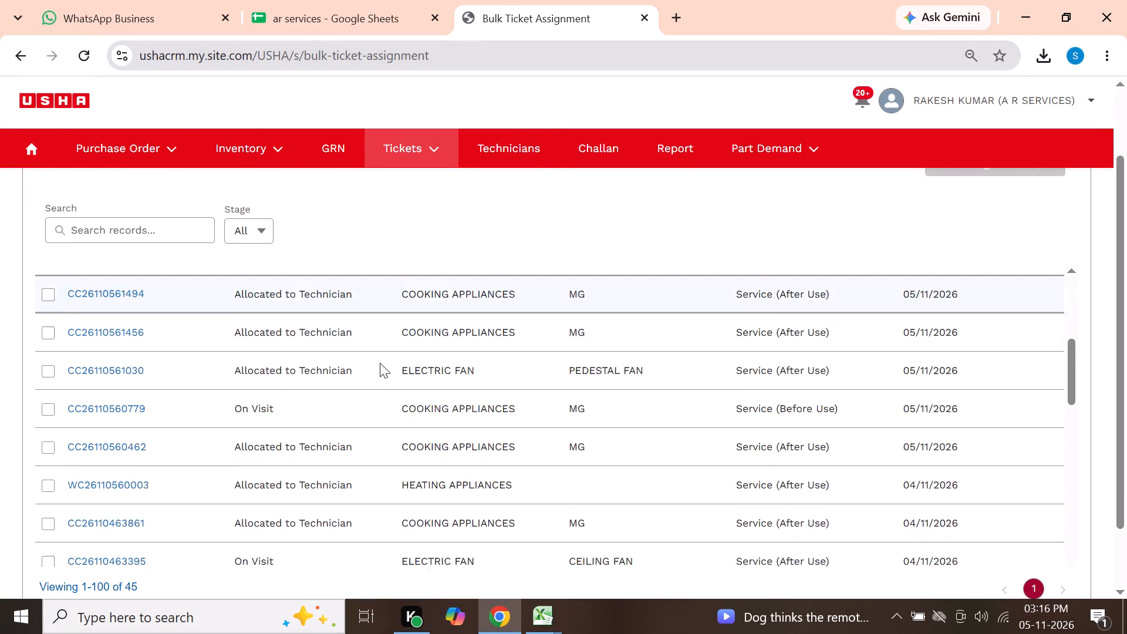
{"action": "scroll", "coordinate": [380, 363], "scroll_direction": "down", "scroll_amount": 9}
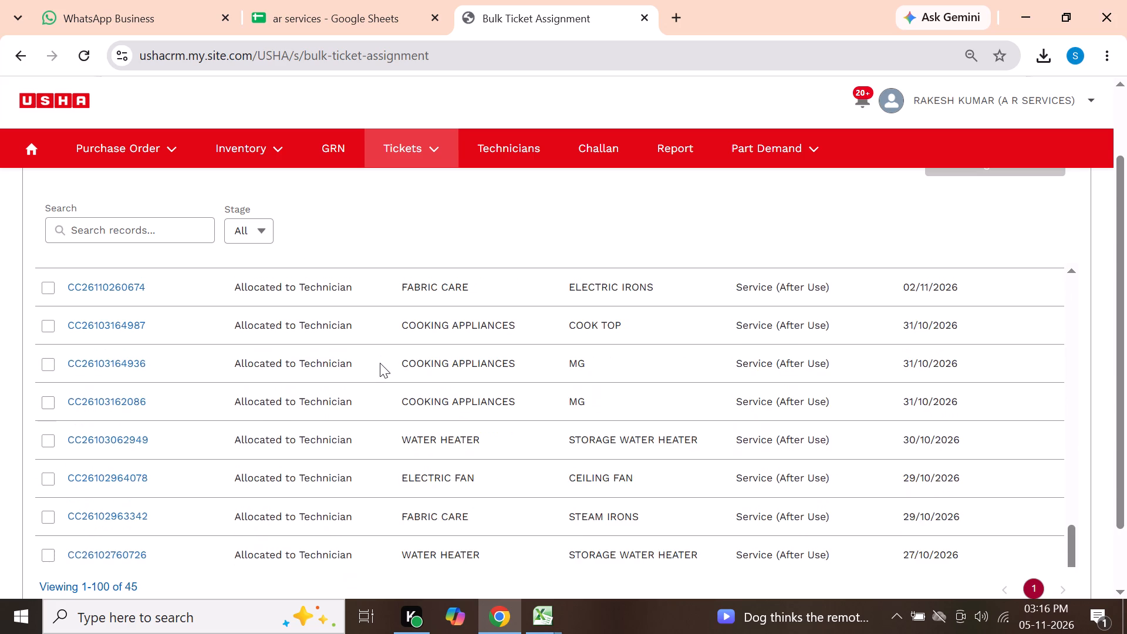
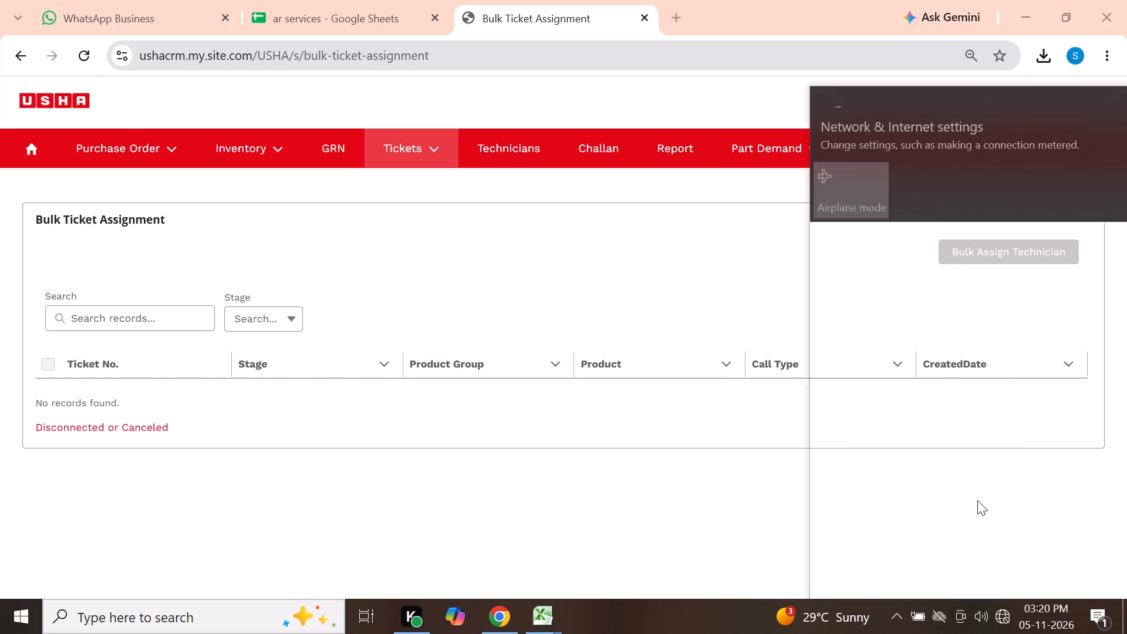
Select the Airtel_rake_9002 Wi-Fi network and set it to connect automatically.
{"action": "left_click", "coordinate": [940, 112]}
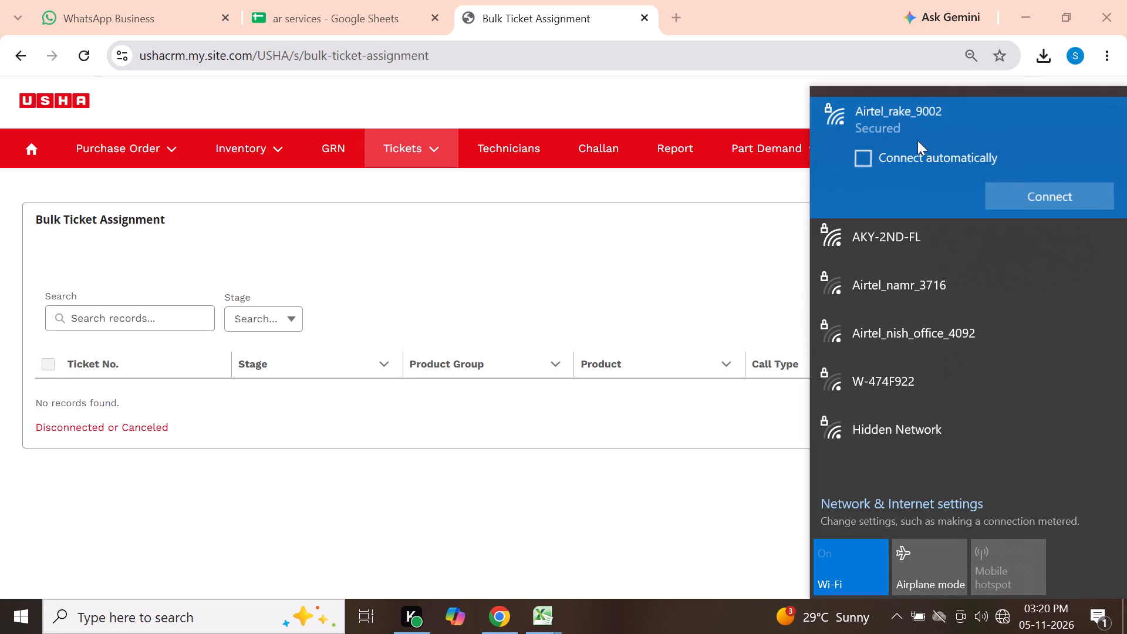
{"action": "left_click", "coordinate": [897, 155]}
{"action": "left_click", "coordinate": [761, 232]}
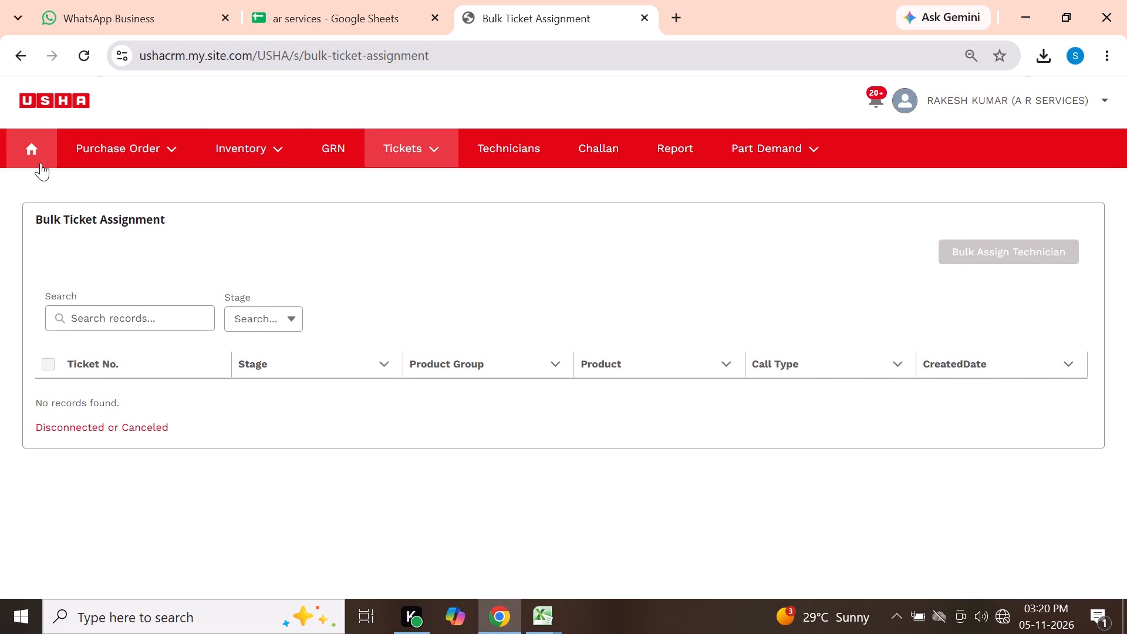
Return to the USHA portal home page and reopen the Bulk Ticket Assignment list from there.
{"action": "double_click", "coordinate": [30, 163]}
{"action": "left_click", "coordinate": [442, 155]}
{"action": "left_click_drag", "start_coordinate": [442, 194], "coordinate": [442, 204]}
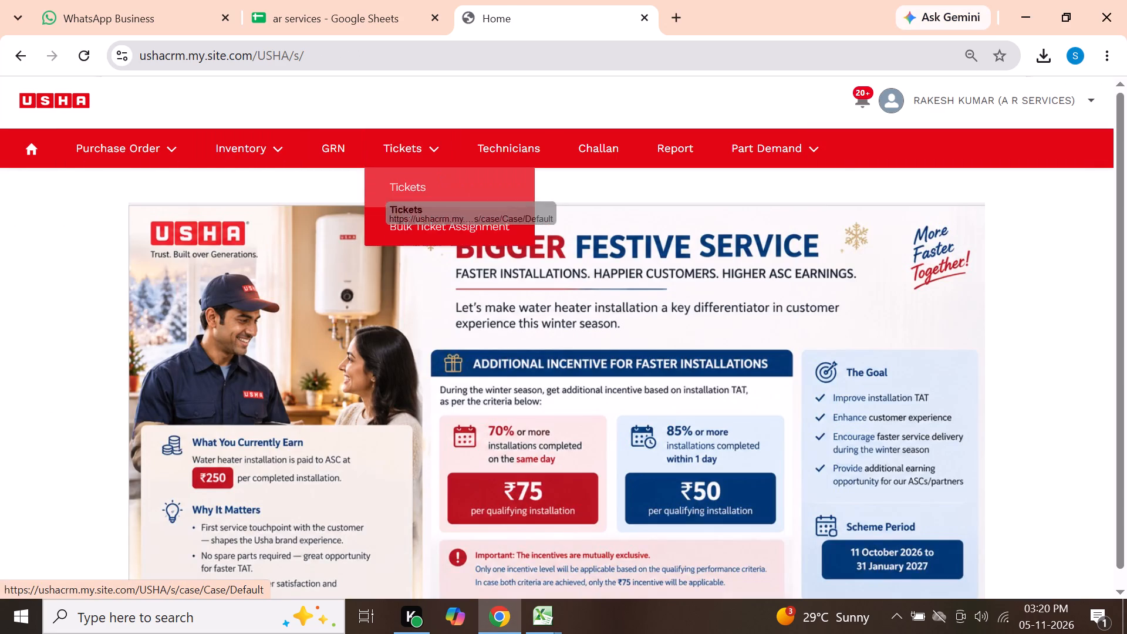
{"action": "left_click_drag", "start_coordinate": [442, 204], "coordinate": [442, 213]}
{"action": "left_click", "coordinate": [441, 214]}
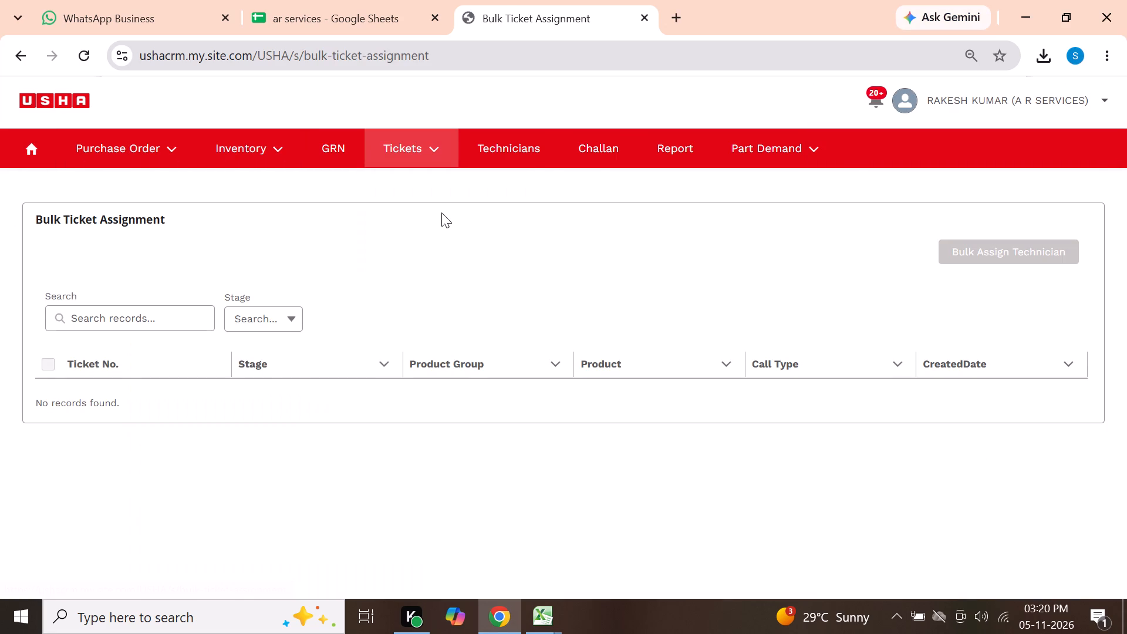
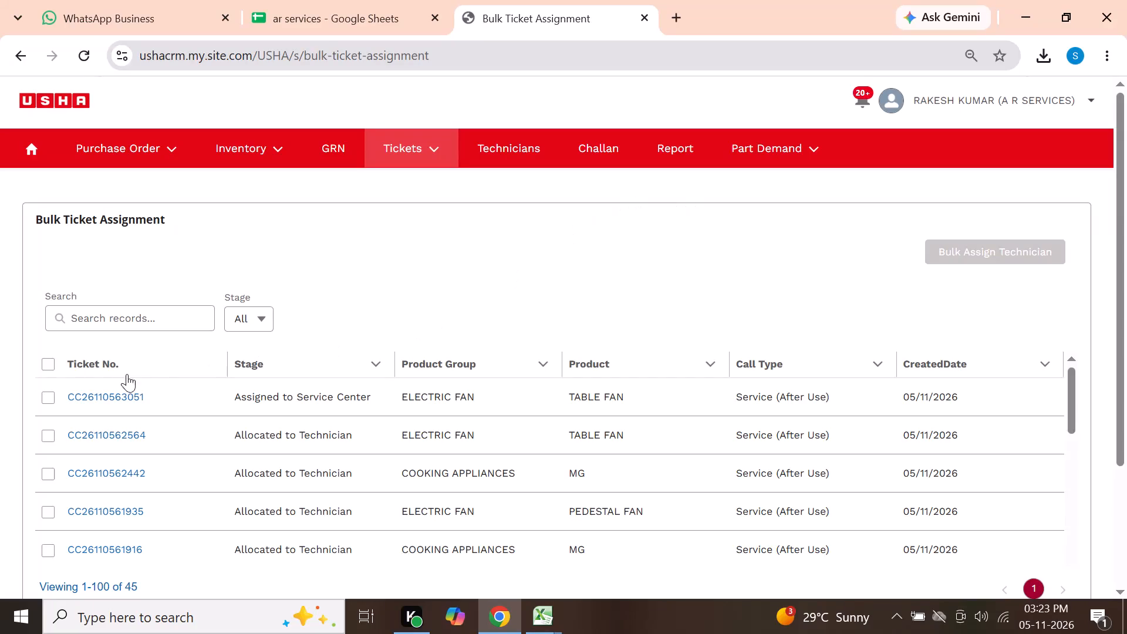
{"action": "left_click", "coordinate": [102, 385]}
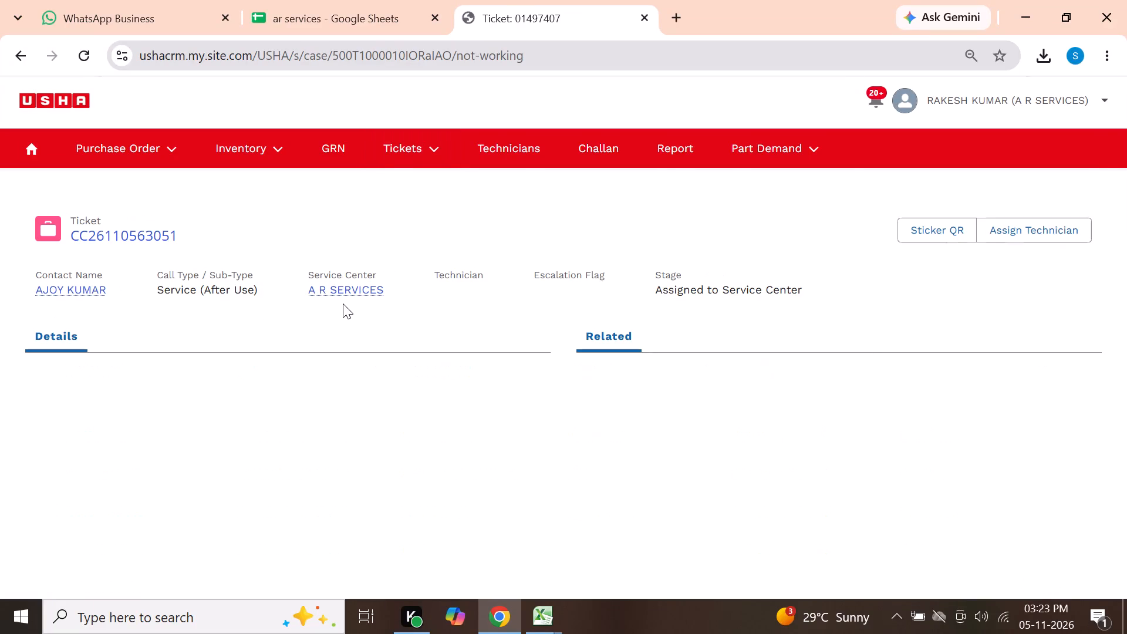
{"action": "scroll", "coordinate": [383, 326], "scroll_direction": "down", "scroll_amount": 9}
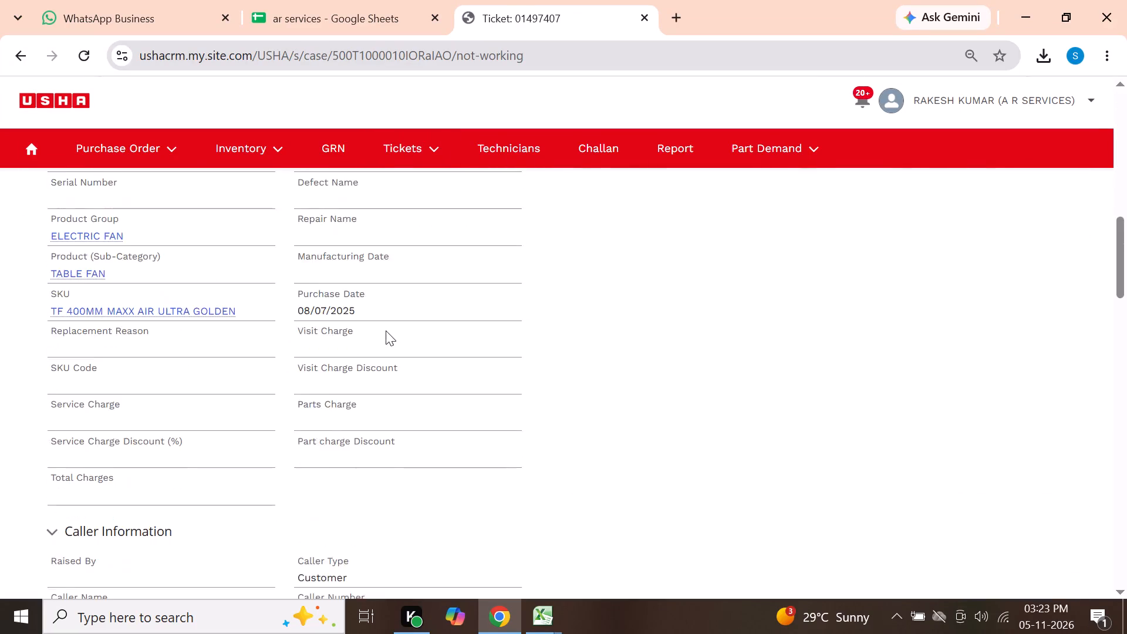
{"action": "scroll", "coordinate": [386, 331], "scroll_direction": "down", "scroll_amount": 5}
{"action": "scroll", "coordinate": [507, 333], "scroll_direction": "down", "scroll_amount": 1}
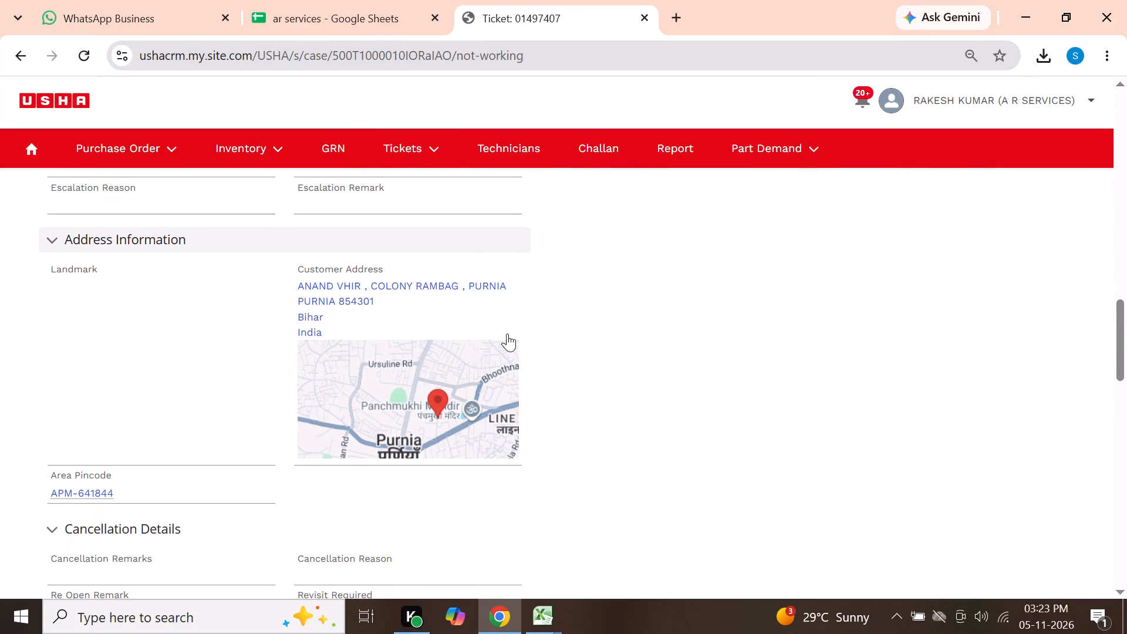
{"action": "scroll", "coordinate": [507, 333], "scroll_direction": "down", "scroll_amount": 5}
{"action": "scroll", "coordinate": [507, 335], "scroll_direction": "up", "scroll_amount": 16}
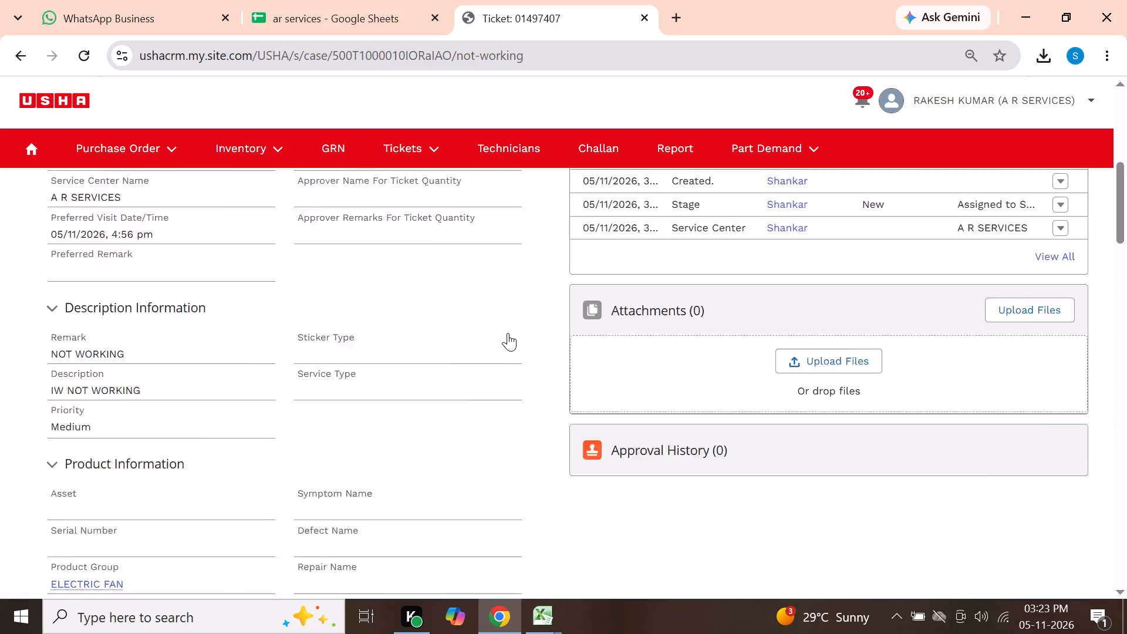
{"action": "scroll", "coordinate": [508, 333], "scroll_direction": "up", "scroll_amount": 6}
{"action": "left_click", "coordinate": [1030, 224]}
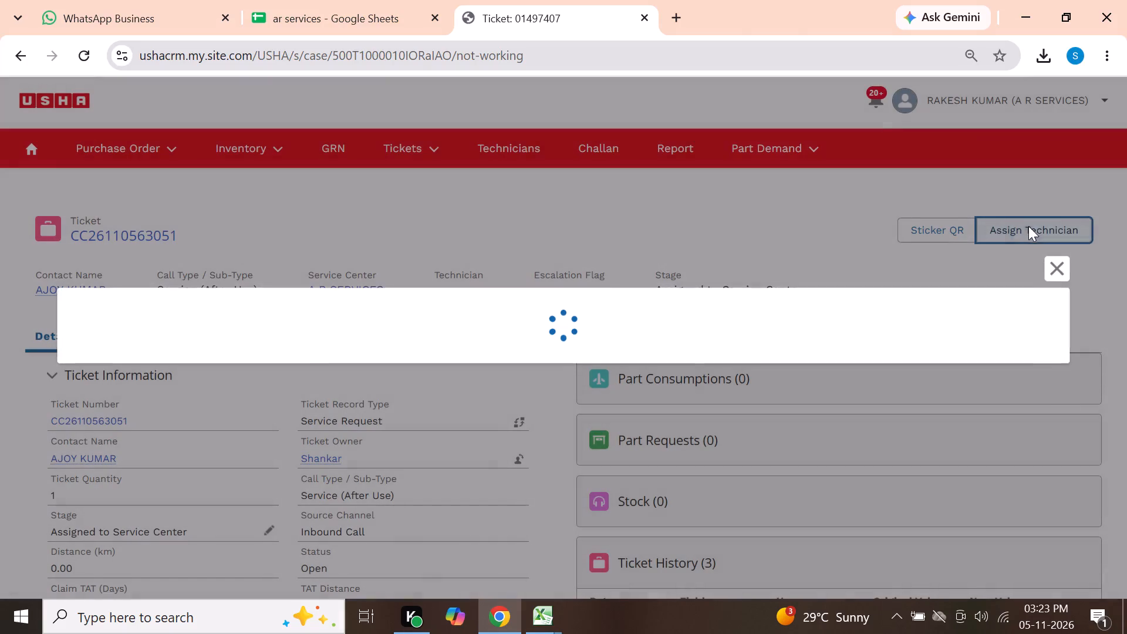
{"action": "left_click", "coordinate": [103, 409]}
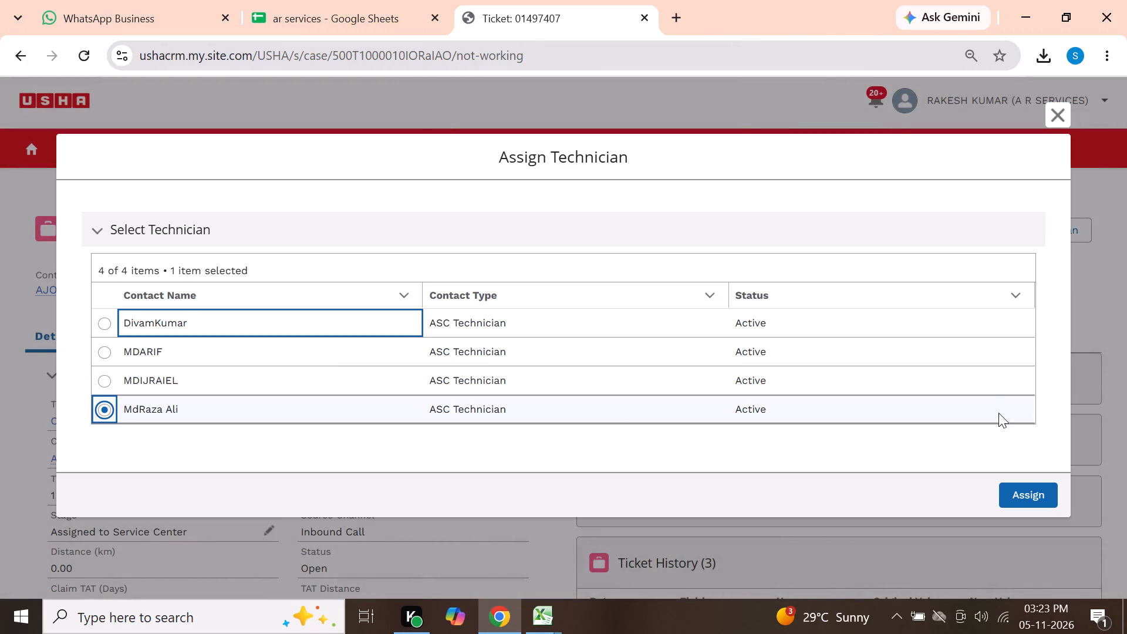
{"action": "left_click_drag", "start_coordinate": [1034, 481], "coordinate": [1037, 487]}
{"action": "left_click", "coordinate": [1037, 487]}
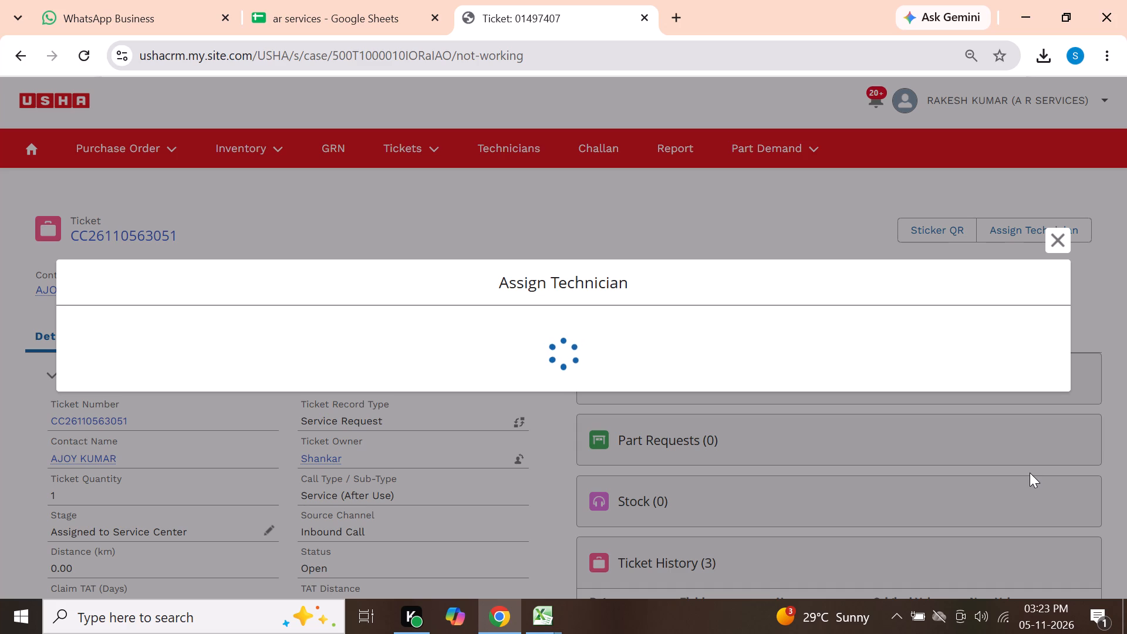
Go back to the Bulk Ticket Assignment list to check the stages of the newest tickets.
{"action": "left_click", "coordinate": [28, 143]}
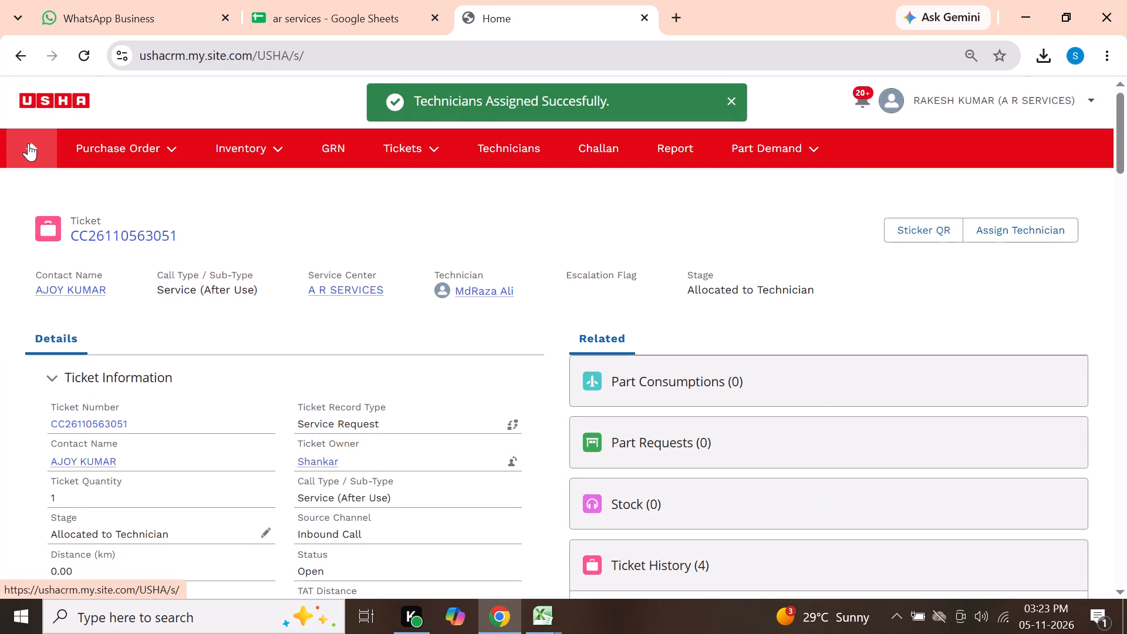
{"action": "left_click", "coordinate": [410, 154]}
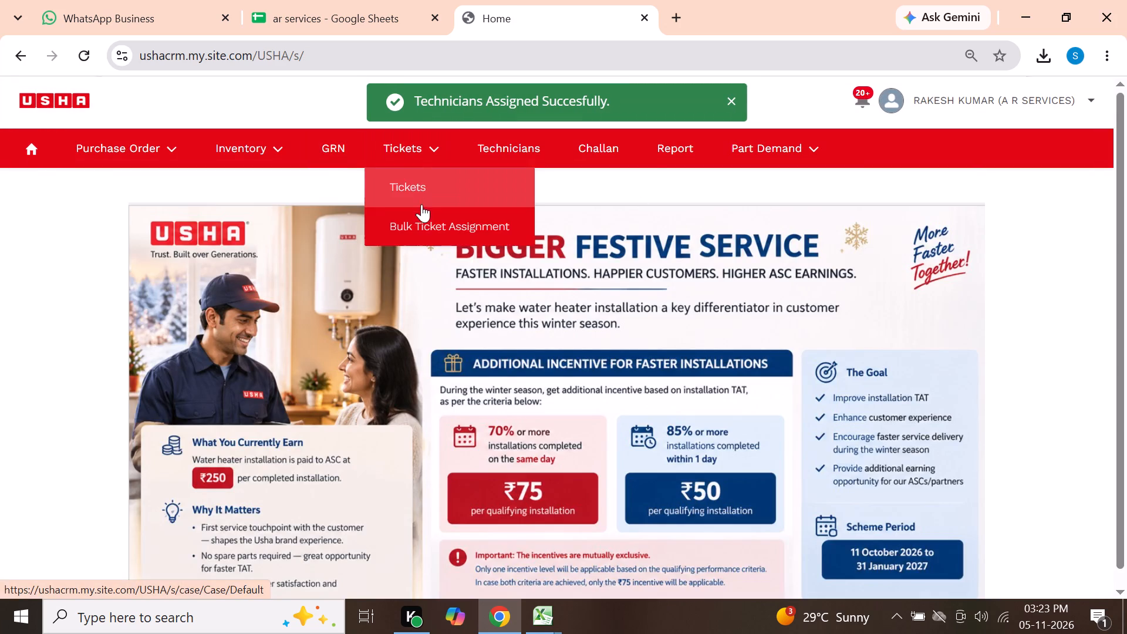
{"action": "left_click_drag", "start_coordinate": [421, 205], "coordinate": [420, 218]}
{"action": "left_click", "coordinate": [420, 218]}
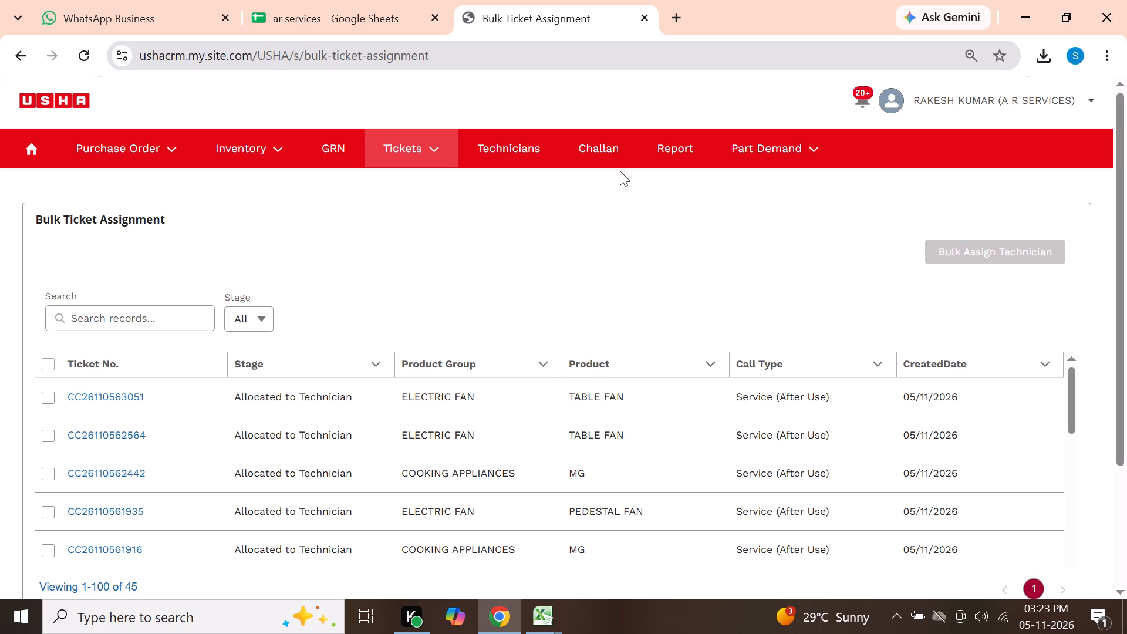
Export the Open Ticket Report as Details Only in Excel Format .xls.
{"action": "left_click", "coordinate": [692, 139]}
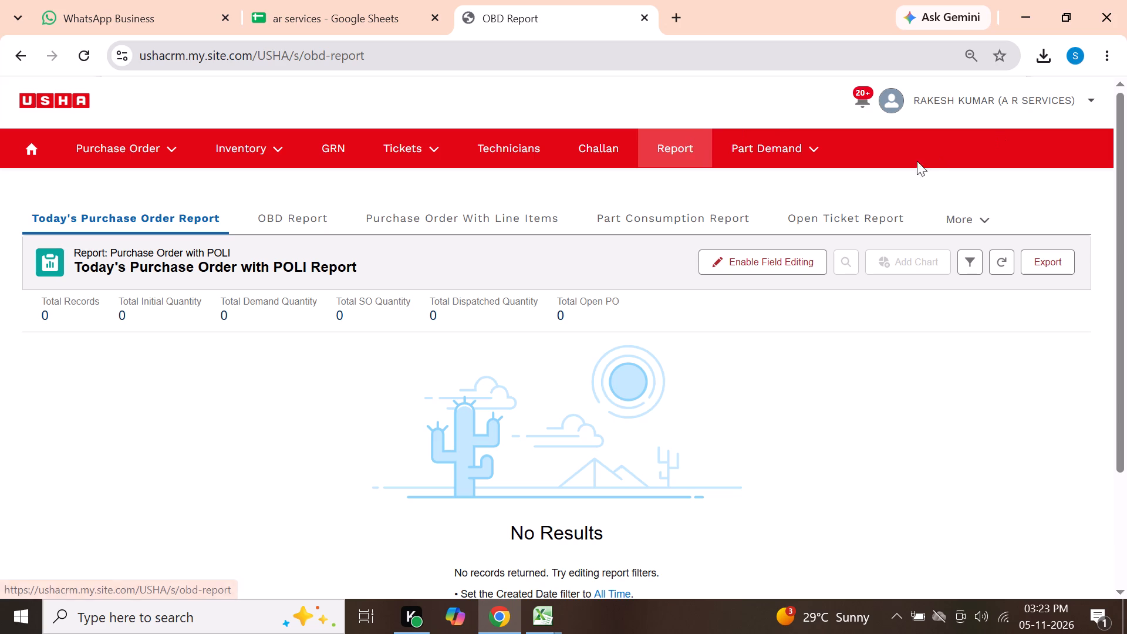
{"action": "left_click", "coordinate": [871, 204]}
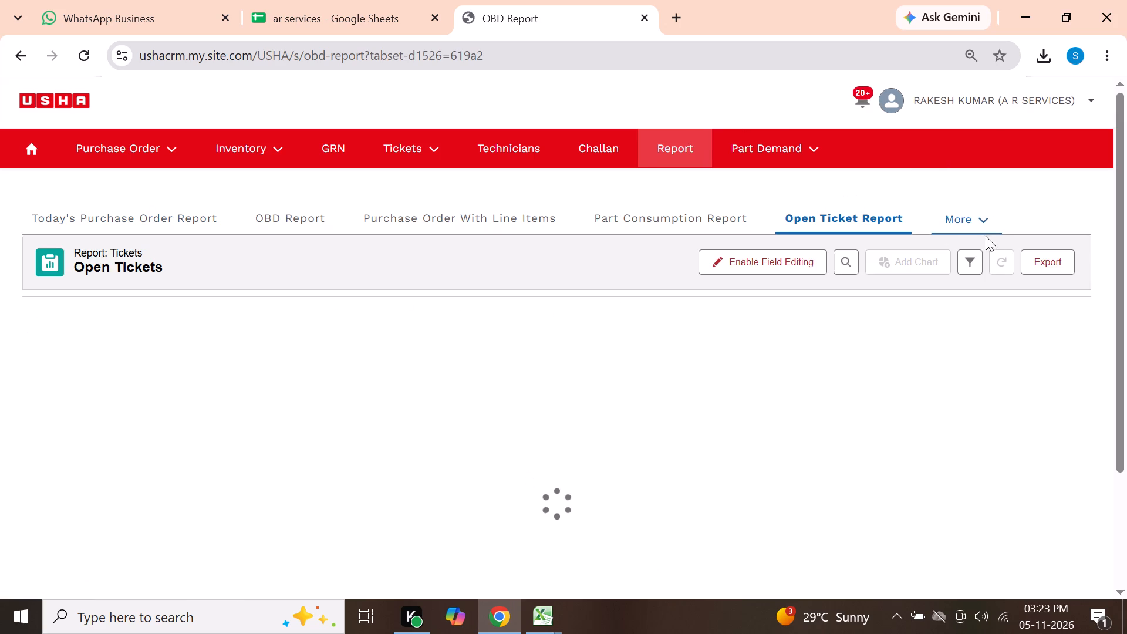
{"action": "left_click", "coordinate": [1035, 265]}
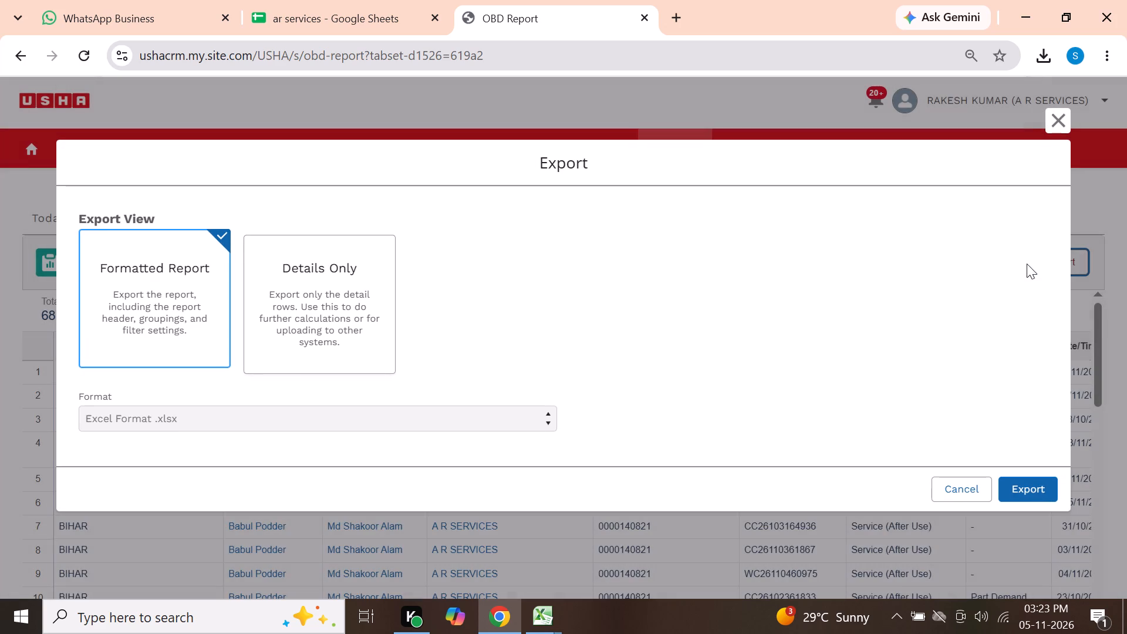
{"action": "left_click", "coordinate": [383, 297]}
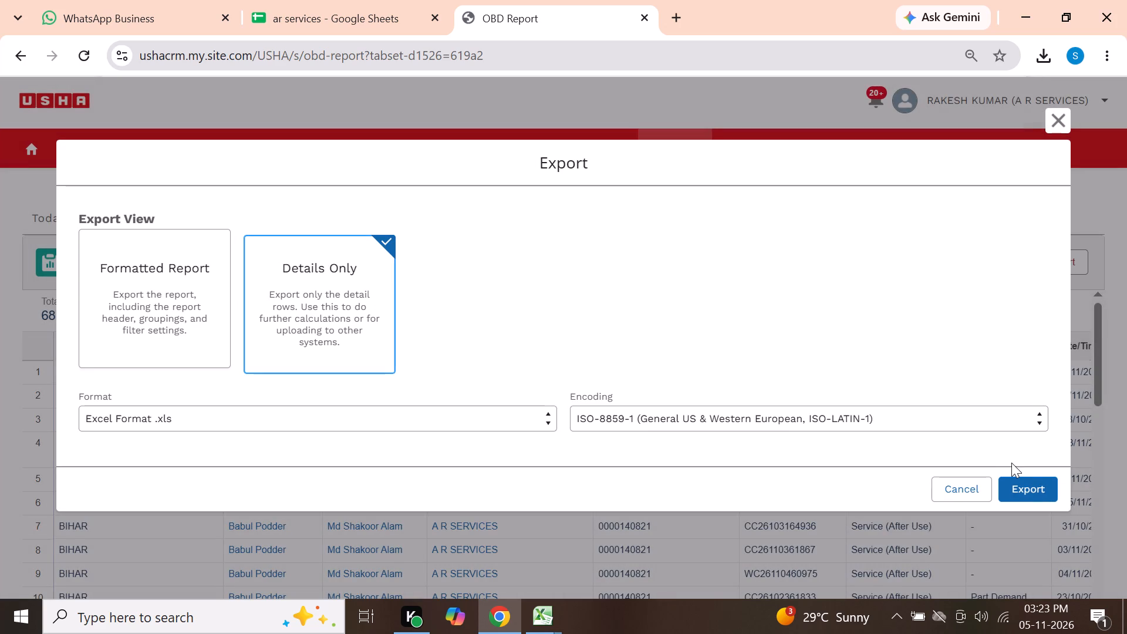
{"action": "left_click", "coordinate": [1027, 485]}
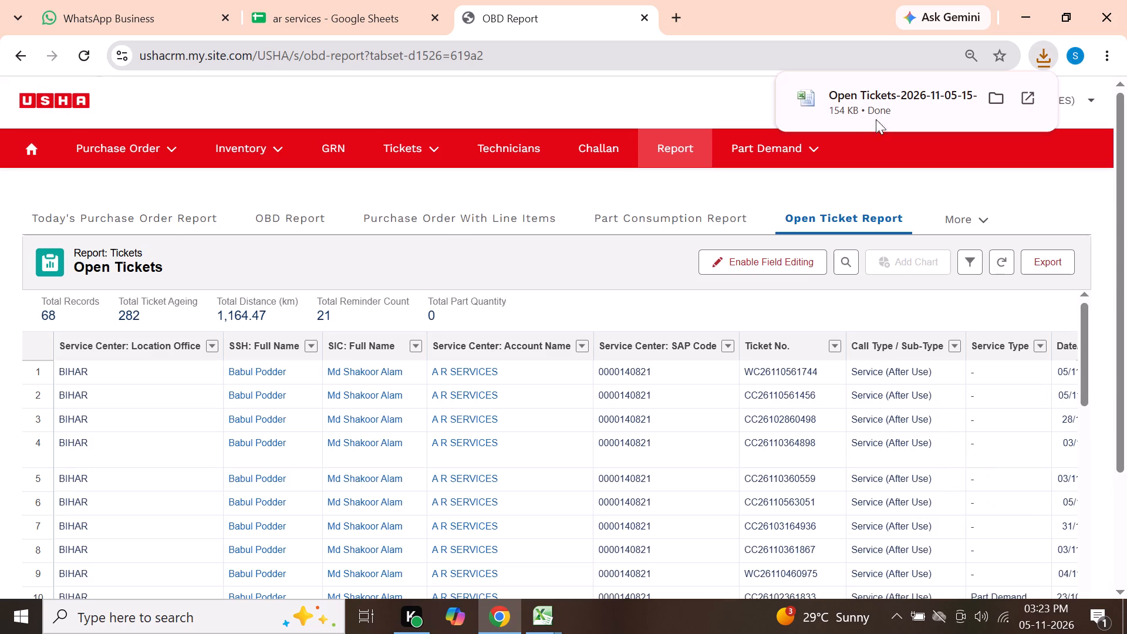
{"action": "left_click", "coordinate": [883, 113]}
{"action": "left_click", "coordinate": [906, 104]}
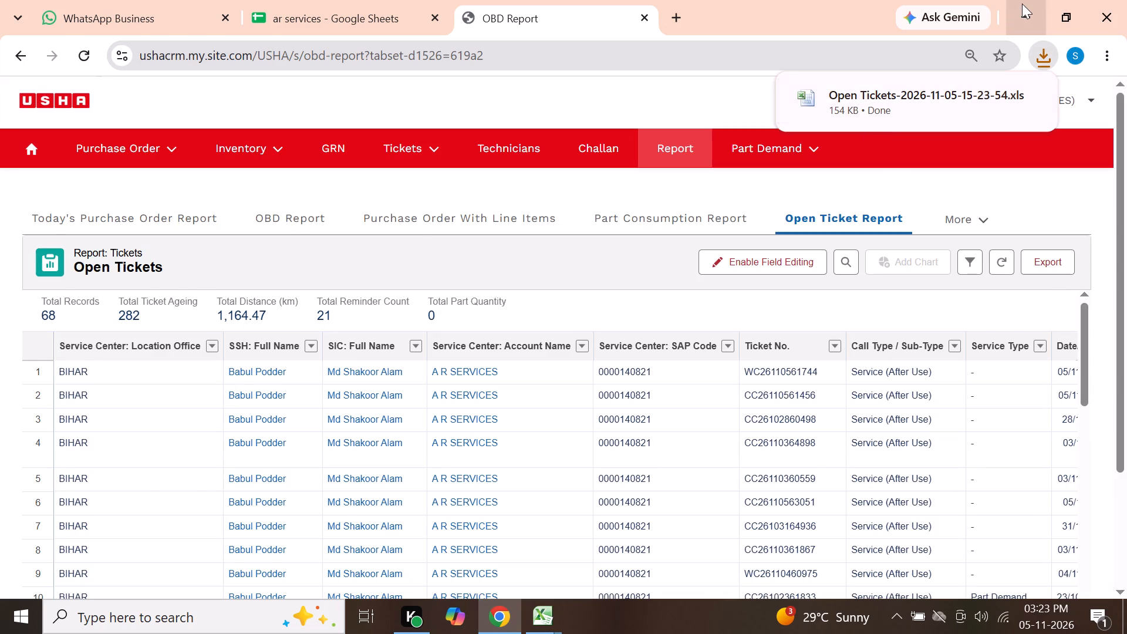
{"action": "left_click", "coordinate": [1022, 4]}
{"action": "left_click", "coordinate": [486, 363]}
{"action": "left_click", "coordinate": [487, 358]}
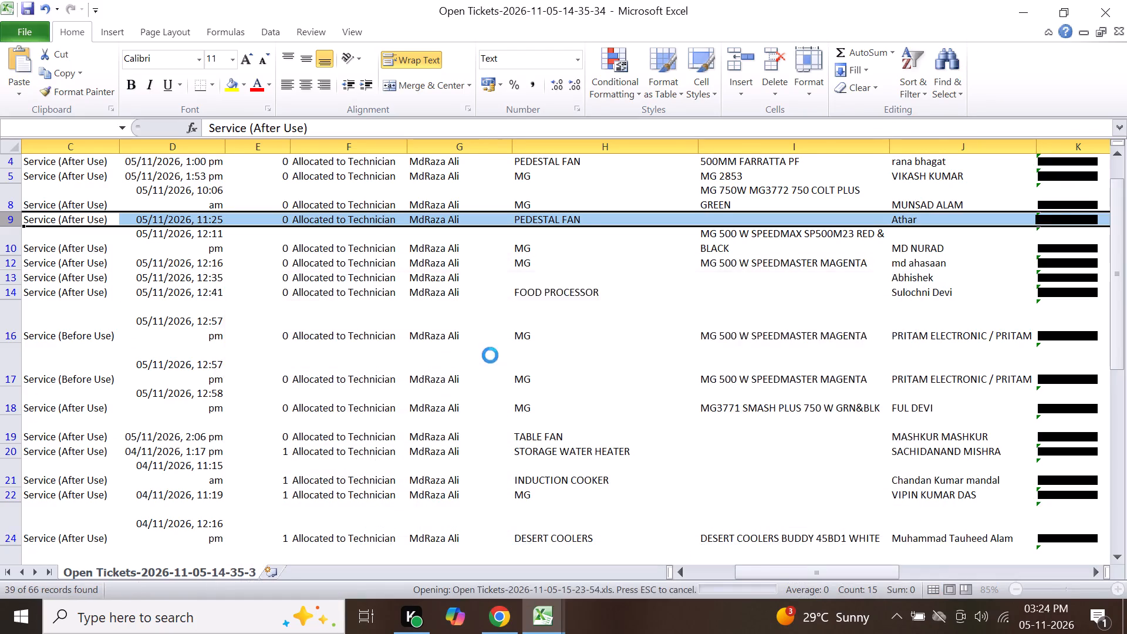
{"action": "left_click", "coordinate": [491, 350]}
{"action": "left_click", "coordinate": [491, 350]}
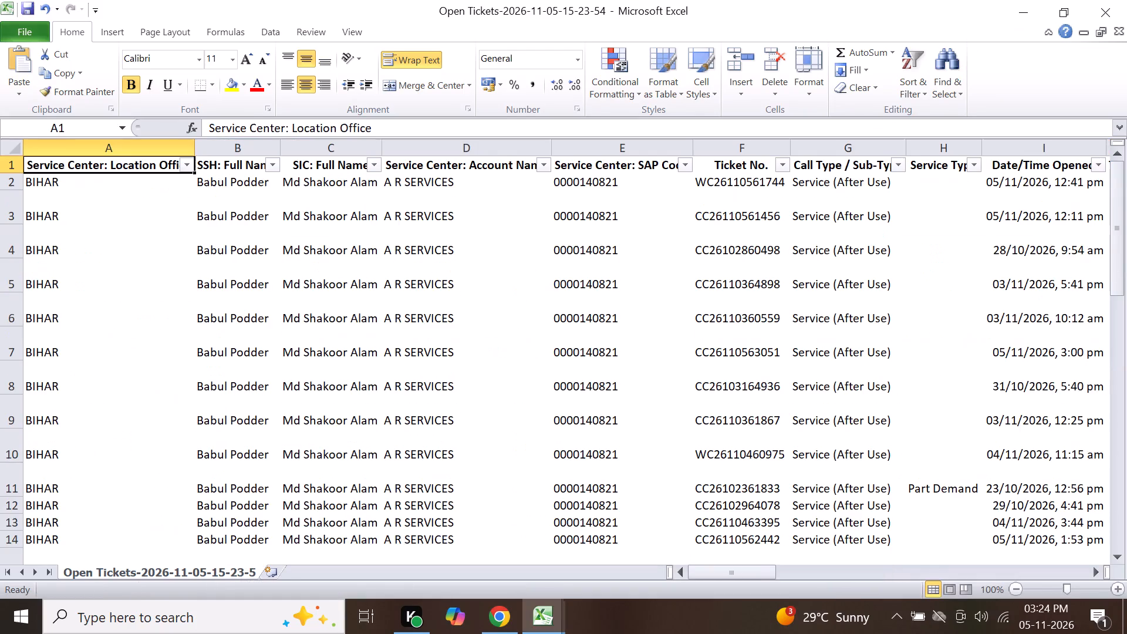
{"action": "left_click", "coordinate": [492, 348]}
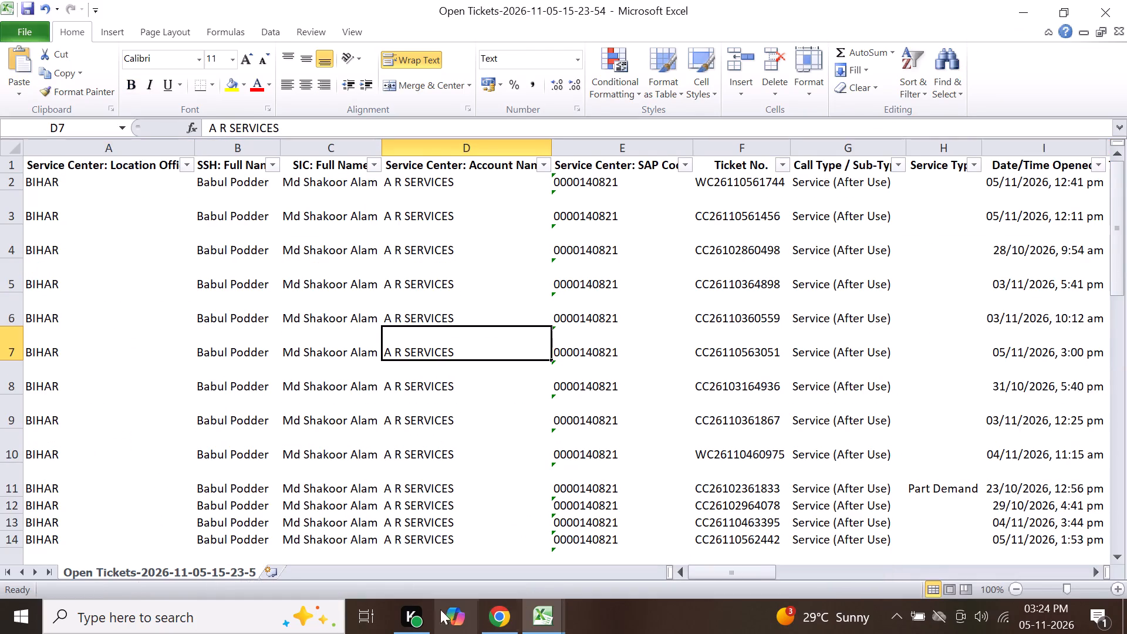
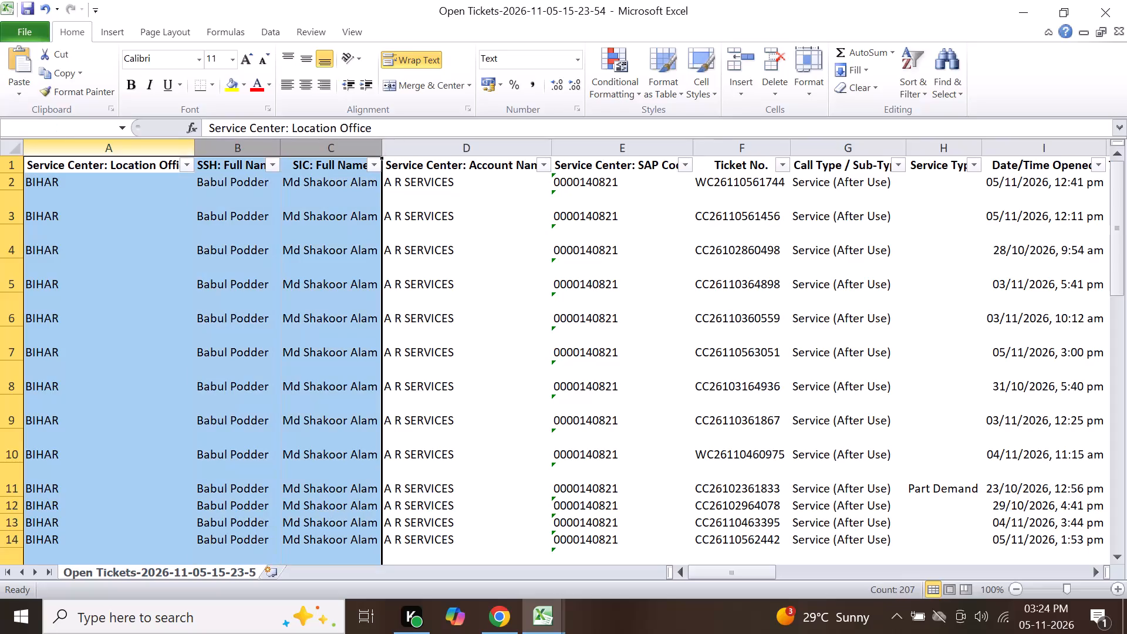
Delete the Service Center Location Office, SSH Full Name, SIC Full Name, Service Center SAP Code and Service Type columns from the report.
{"action": "right_click", "coordinate": [286, 280]}
{"action": "left_click", "coordinate": [318, 407]}
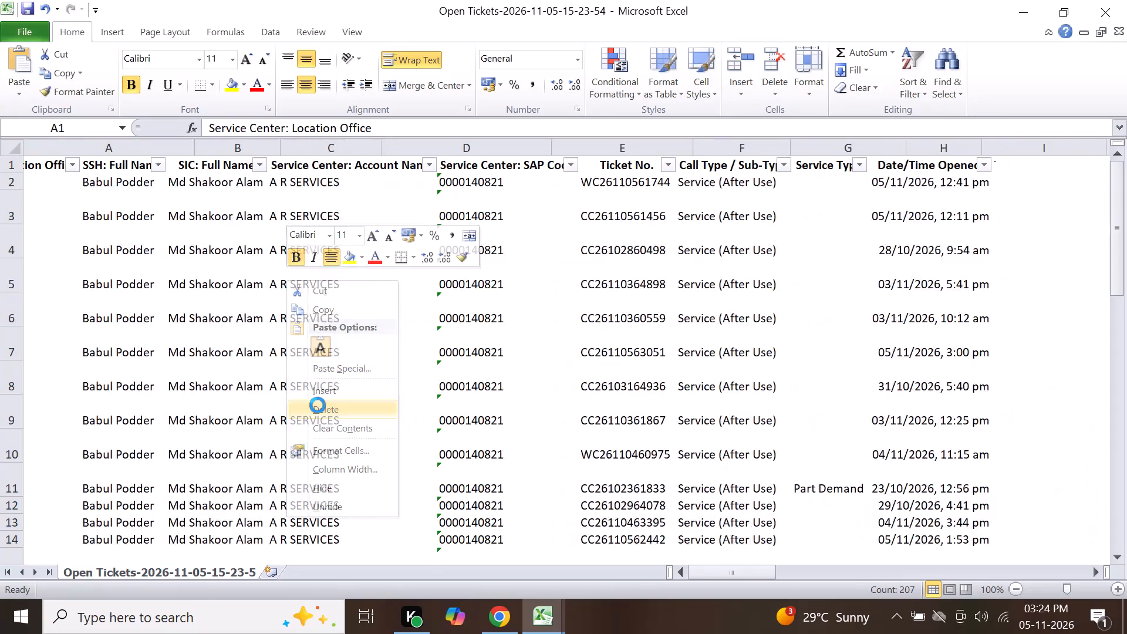
{"action": "left_click", "coordinate": [249, 149]}
{"action": "right_click", "coordinate": [249, 149]}
{"action": "left_click", "coordinate": [286, 279]}
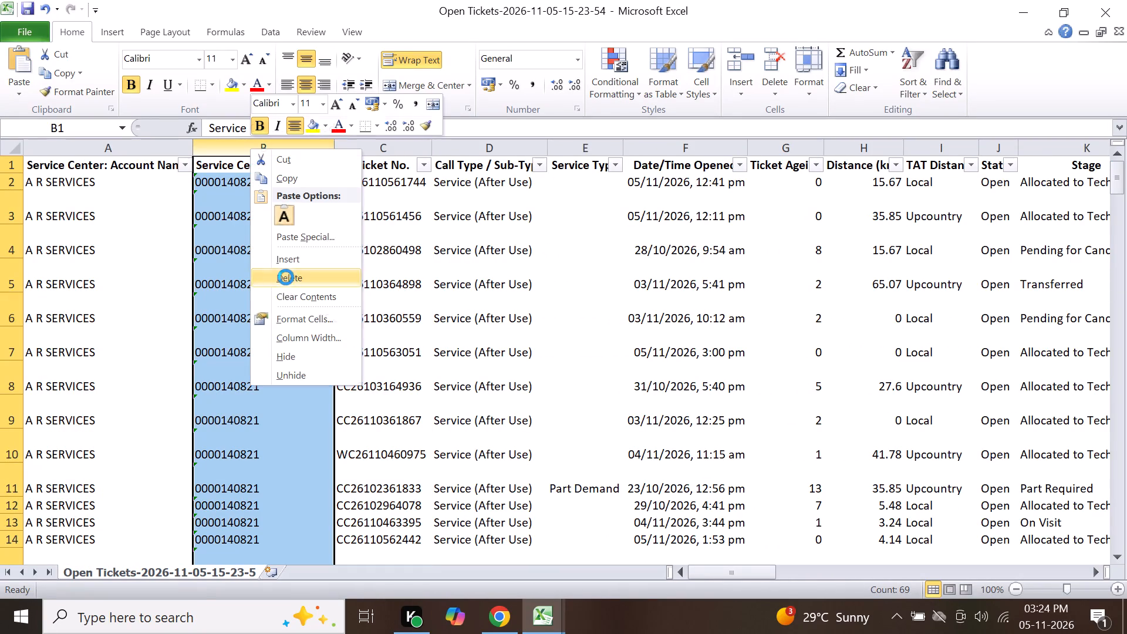
{"action": "left_click", "coordinate": [465, 141]}
{"action": "right_click", "coordinate": [437, 150]}
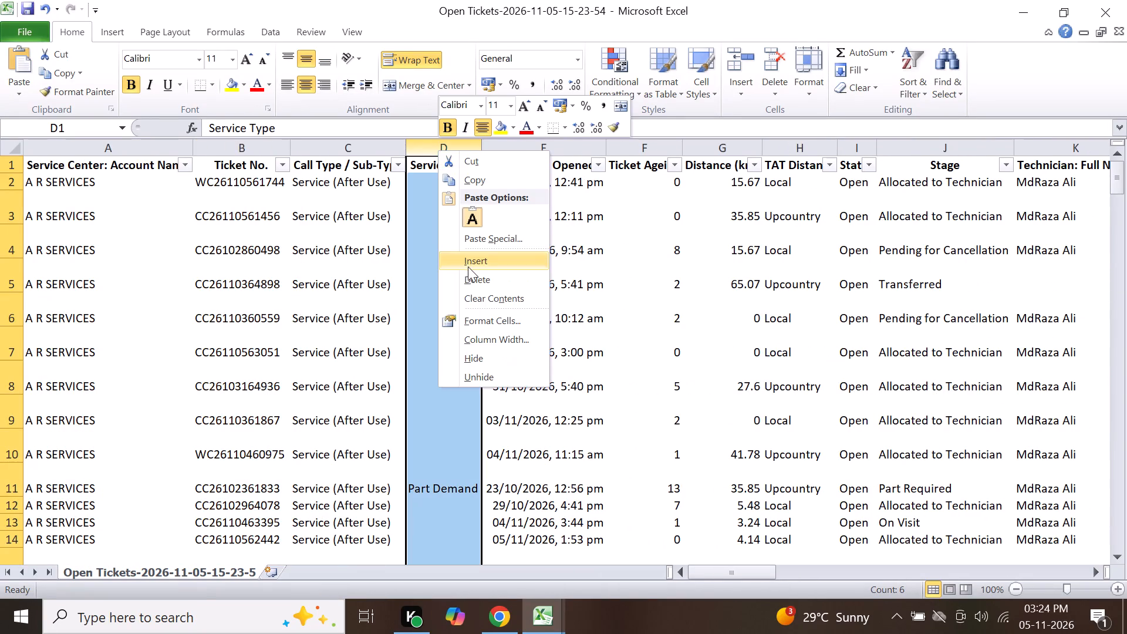
{"action": "left_click", "coordinate": [470, 275]}
Delete the Distance (km), TAT Distance, Status, Technician Observation, Check-In Datetime and Product Group columns.
{"action": "left_click_drag", "start_coordinate": [637, 149], "coordinate": [676, 186]}
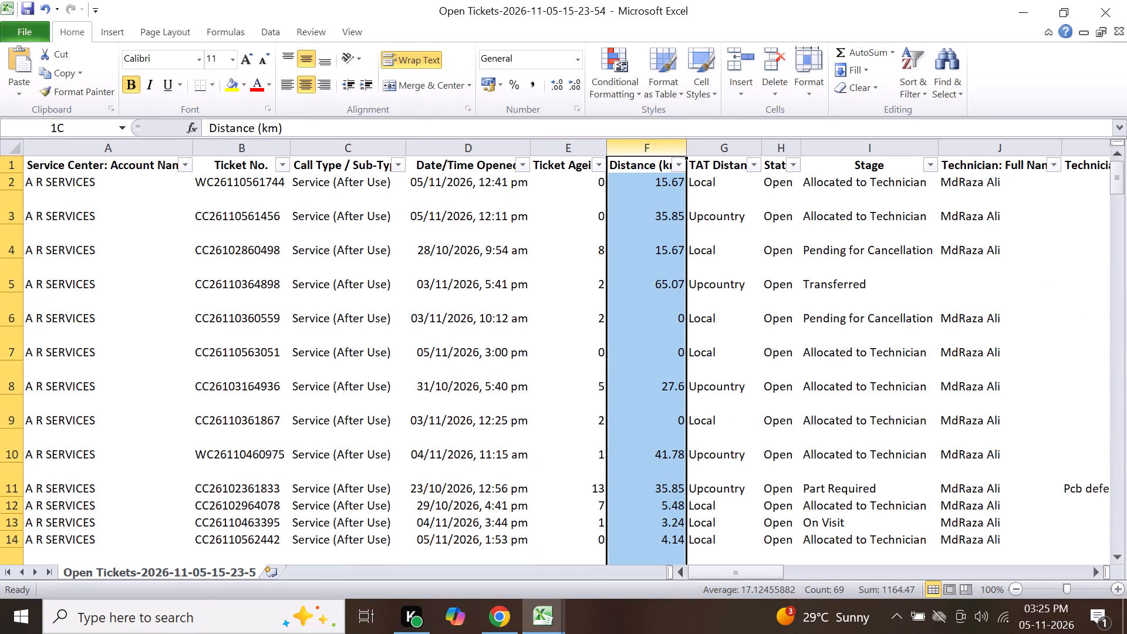
{"action": "left_click_drag", "start_coordinate": [676, 186], "coordinate": [770, 230]}
{"action": "right_click", "coordinate": [710, 257]}
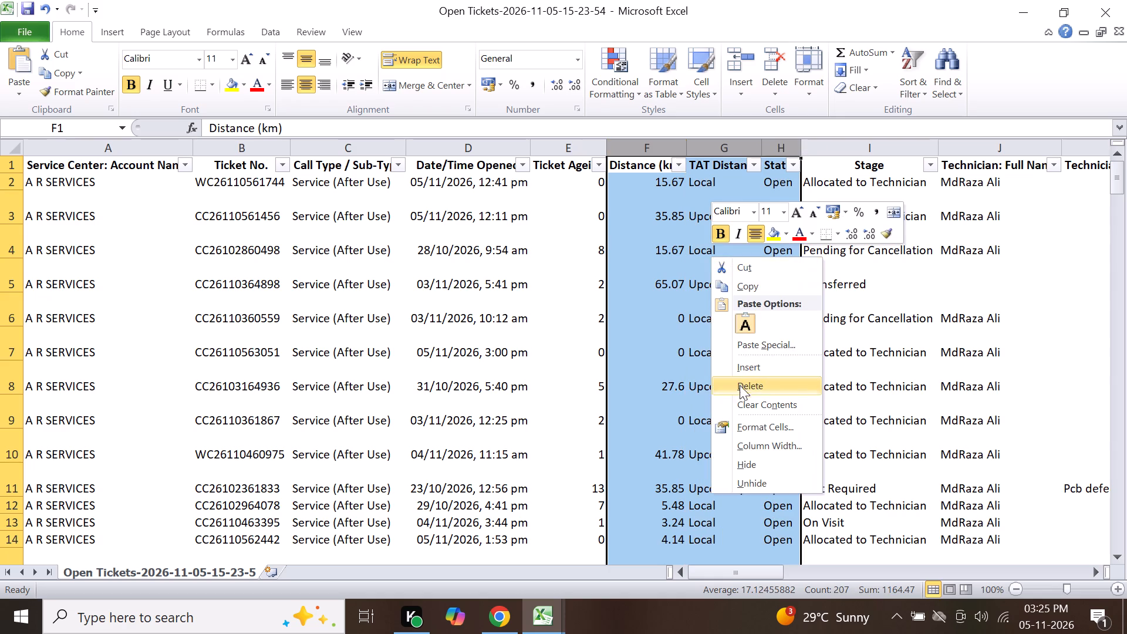
{"action": "left_click", "coordinate": [740, 388]}
{"action": "left_click_drag", "start_coordinate": [900, 150], "coordinate": [1069, 247]}
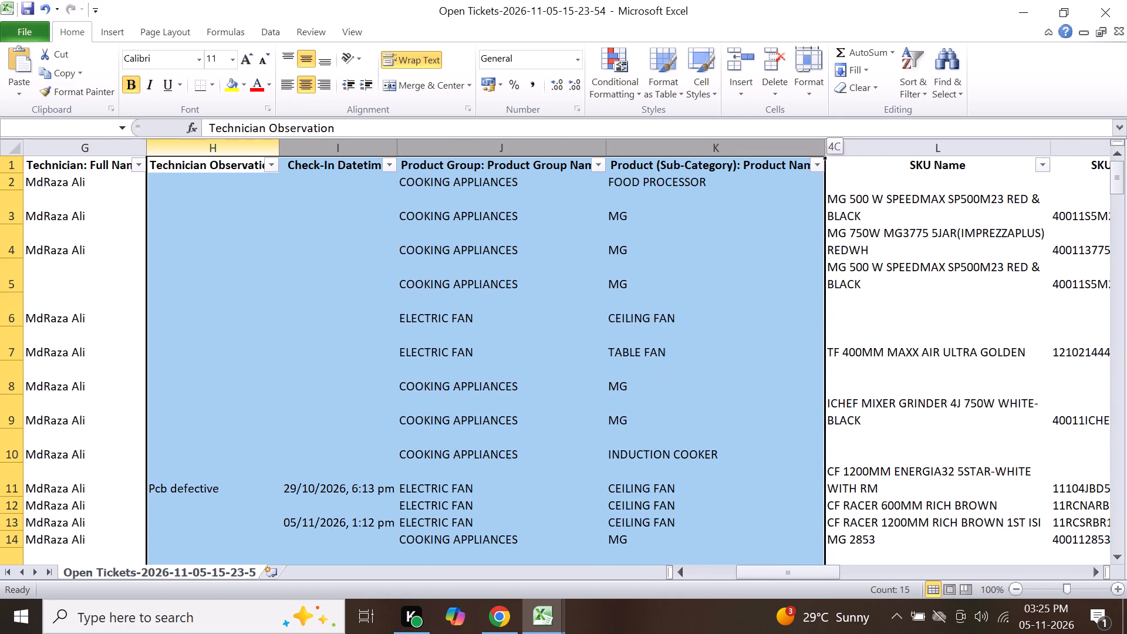
{"action": "left_click_drag", "start_coordinate": [1069, 247], "coordinate": [508, 258]}
{"action": "right_click", "coordinate": [360, 268]}
{"action": "left_click", "coordinate": [400, 393]}
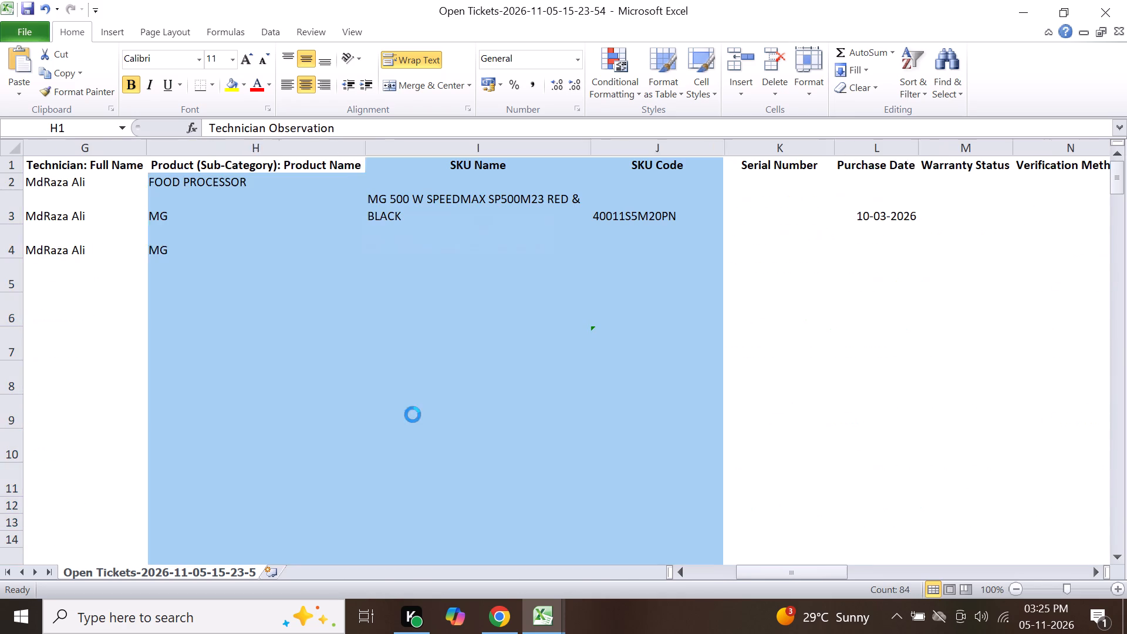
Delete the columns from SKU Code through Reason For Manual Entry, as well as the contact Email Id column.
{"action": "left_click", "coordinate": [629, 139]}
{"action": "left_click_drag", "start_coordinate": [632, 143], "coordinate": [875, 213]}
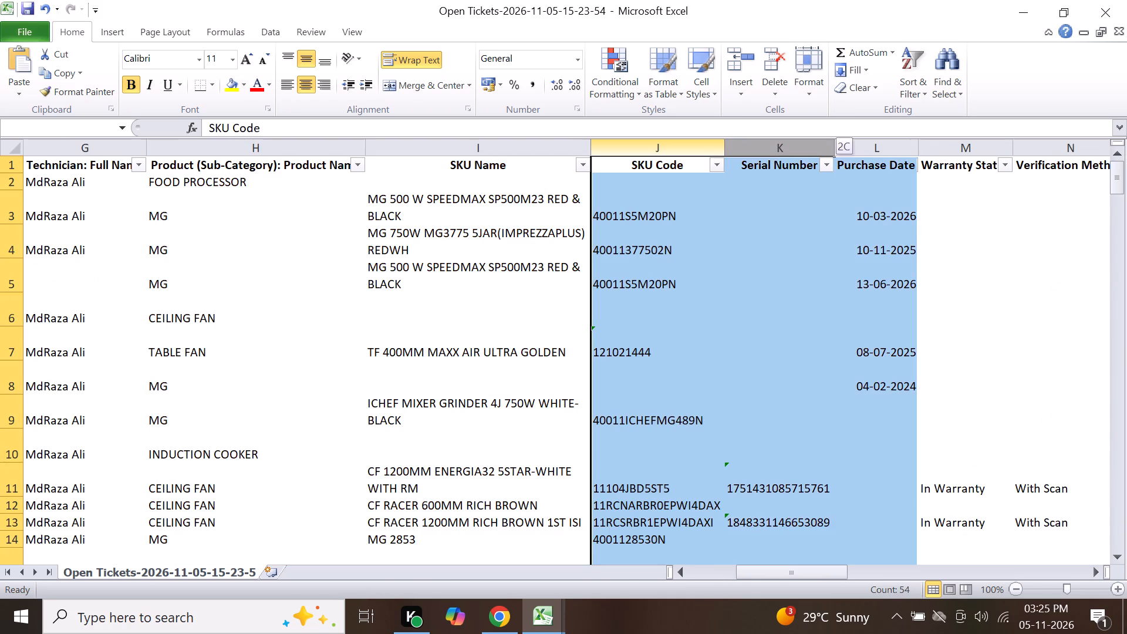
{"action": "left_click_drag", "start_coordinate": [875, 213], "coordinate": [805, 263]}
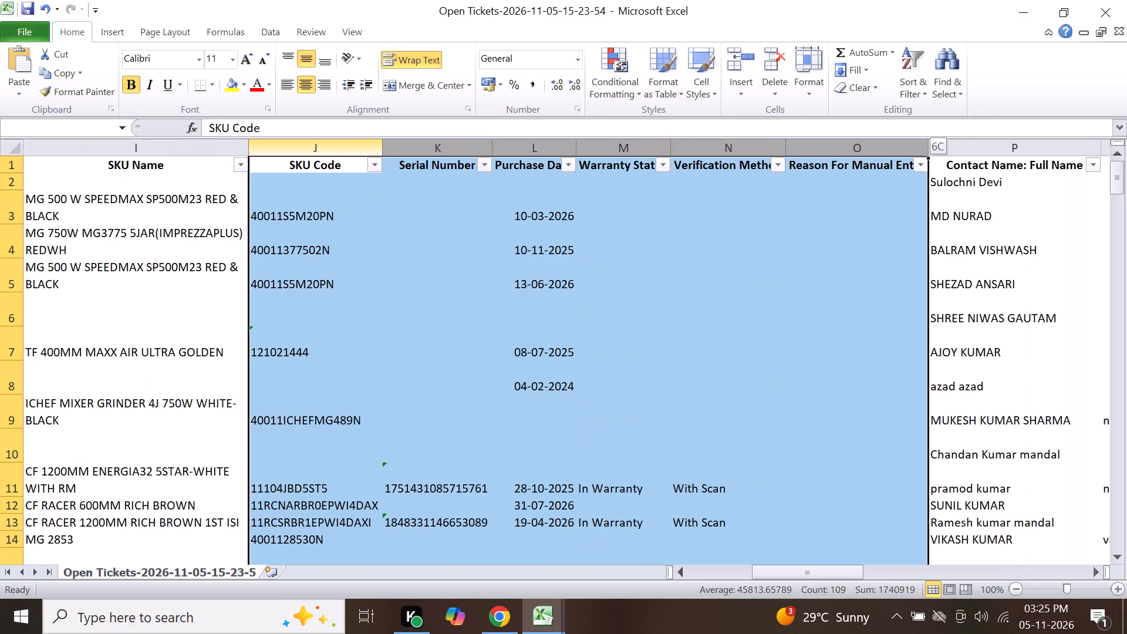
{"action": "left_click_drag", "start_coordinate": [805, 263], "coordinate": [845, 267]}
{"action": "right_click", "coordinate": [613, 284]}
{"action": "left_click", "coordinate": [664, 419]}
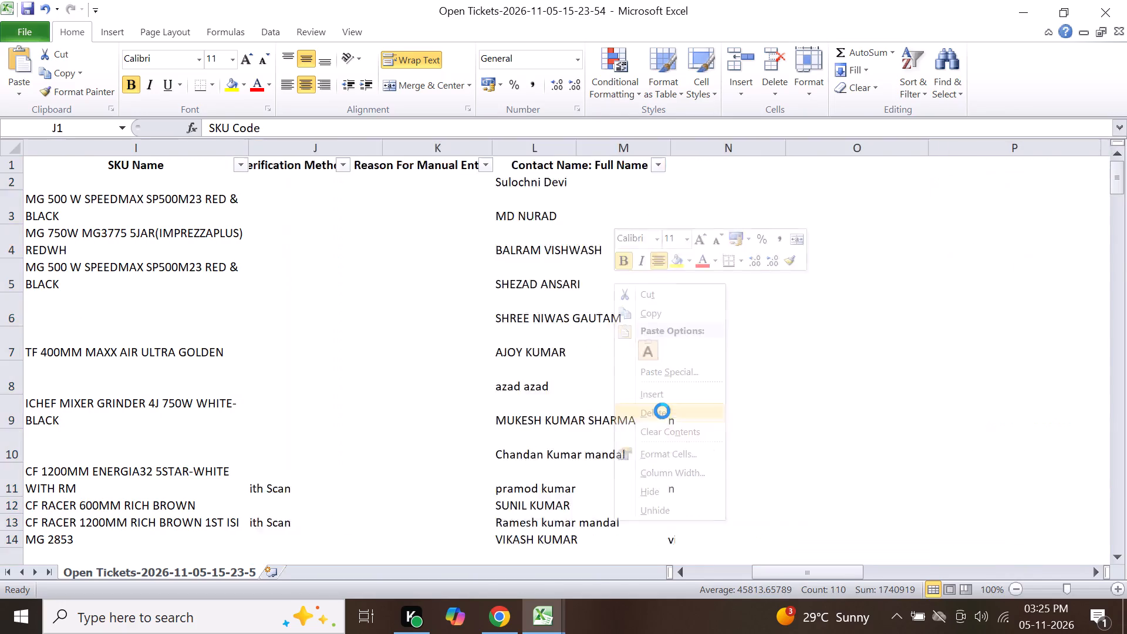
{"action": "left_click", "coordinate": [529, 150]}
{"action": "right_click", "coordinate": [528, 150]}
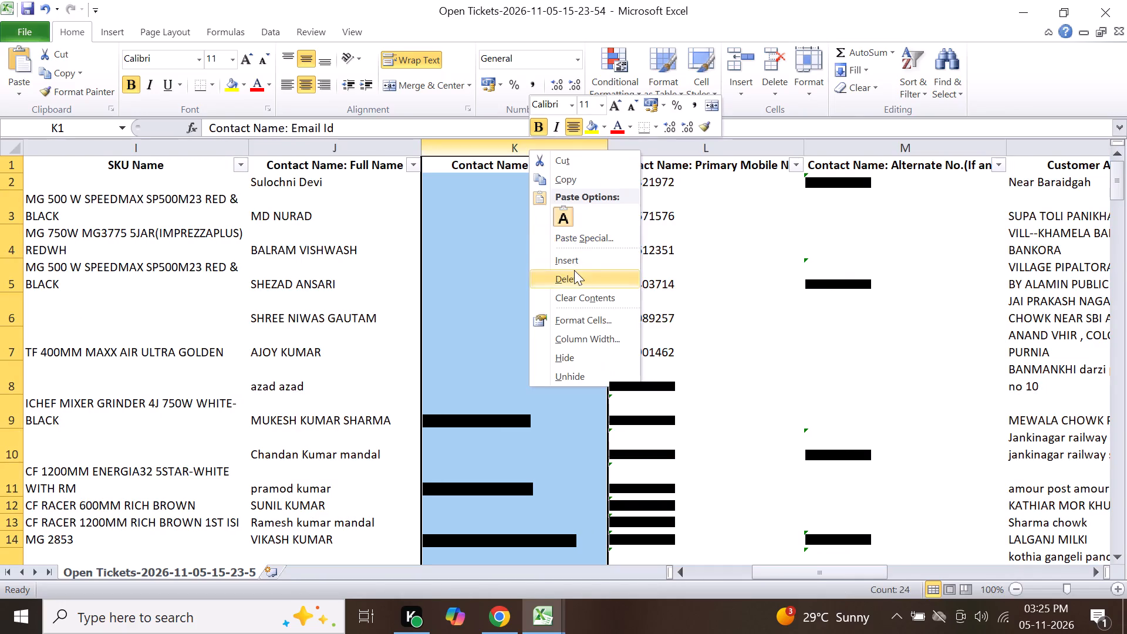
{"action": "left_click", "coordinate": [573, 274]}
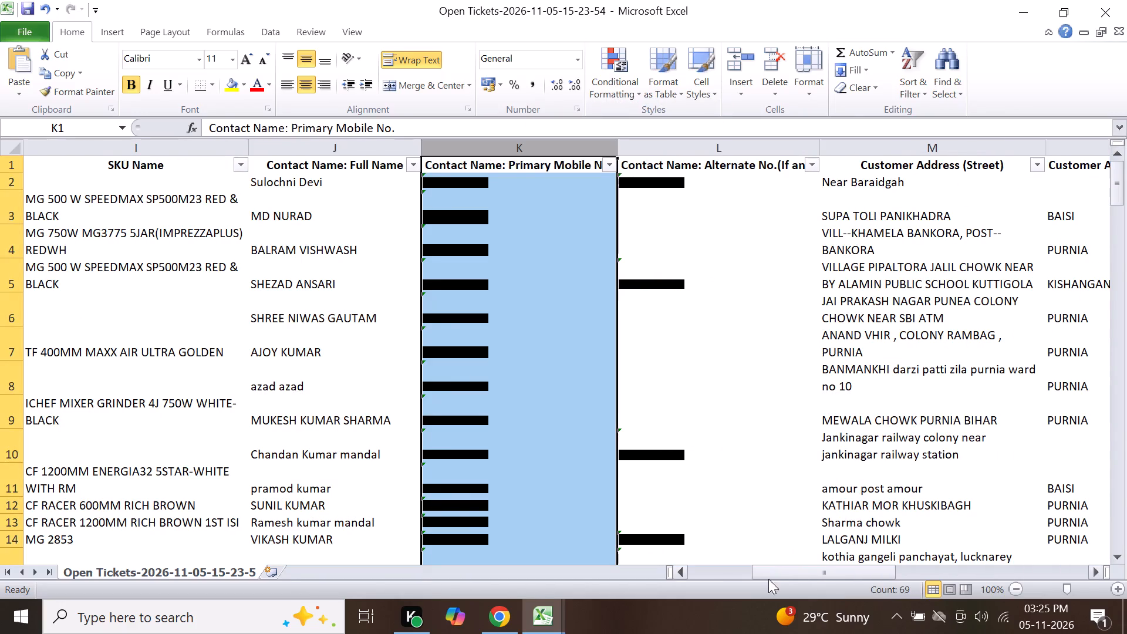
Delete all columns from Reminder Count through Replacement Reason, keeping the Remark column.
{"action": "left_click_drag", "start_coordinate": [781, 578], "coordinate": [811, 575]}
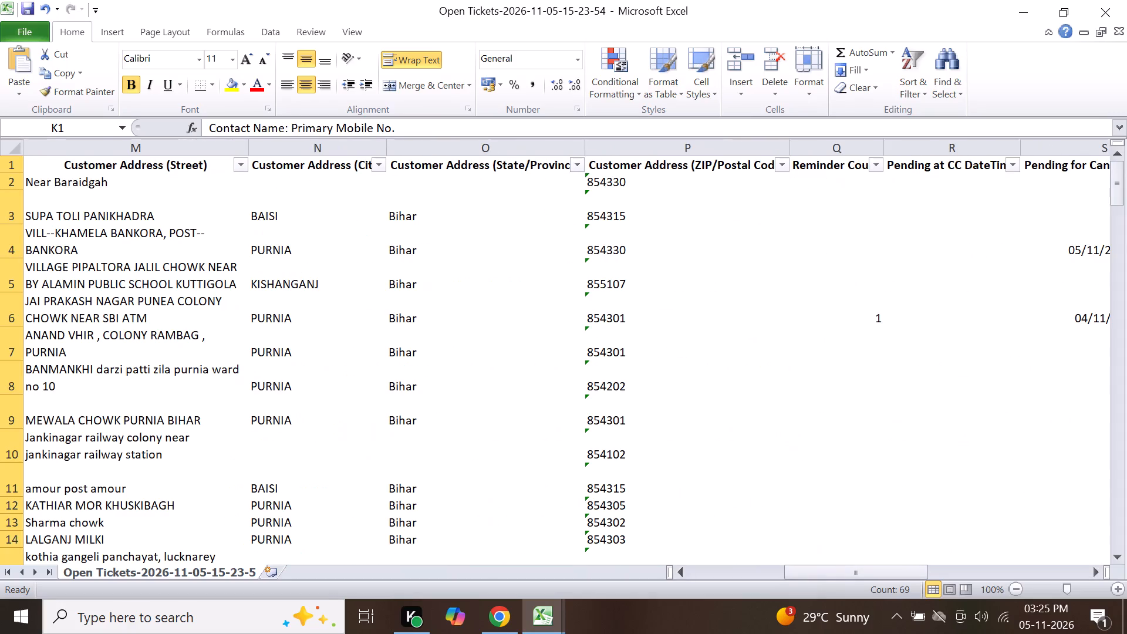
{"action": "left_click", "coordinate": [826, 137]}
{"action": "left_click_drag", "start_coordinate": [825, 143], "coordinate": [1126, 226]}
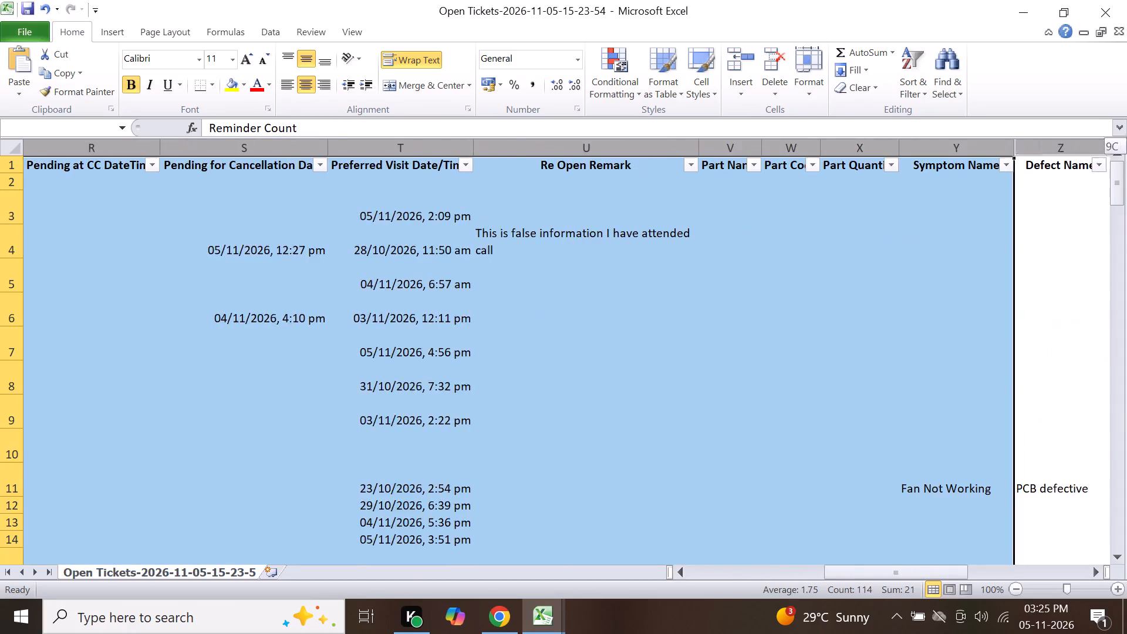
{"action": "left_click_drag", "start_coordinate": [1126, 226], "coordinate": [837, 231]}
{"action": "right_click", "coordinate": [720, 231]}
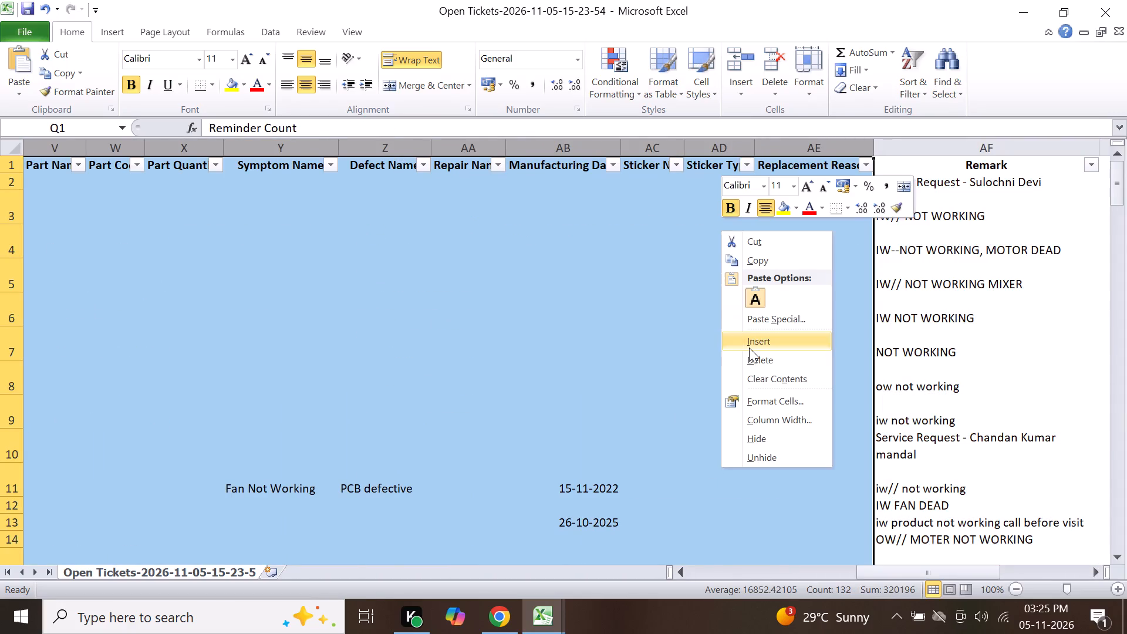
{"action": "left_click_drag", "start_coordinate": [749, 348], "coordinate": [750, 356]}
Sort the trimmed ticket list by Date/Time Opened from Z to A.
{"action": "left_click_drag", "start_coordinate": [830, 572], "coordinate": [638, 542]}
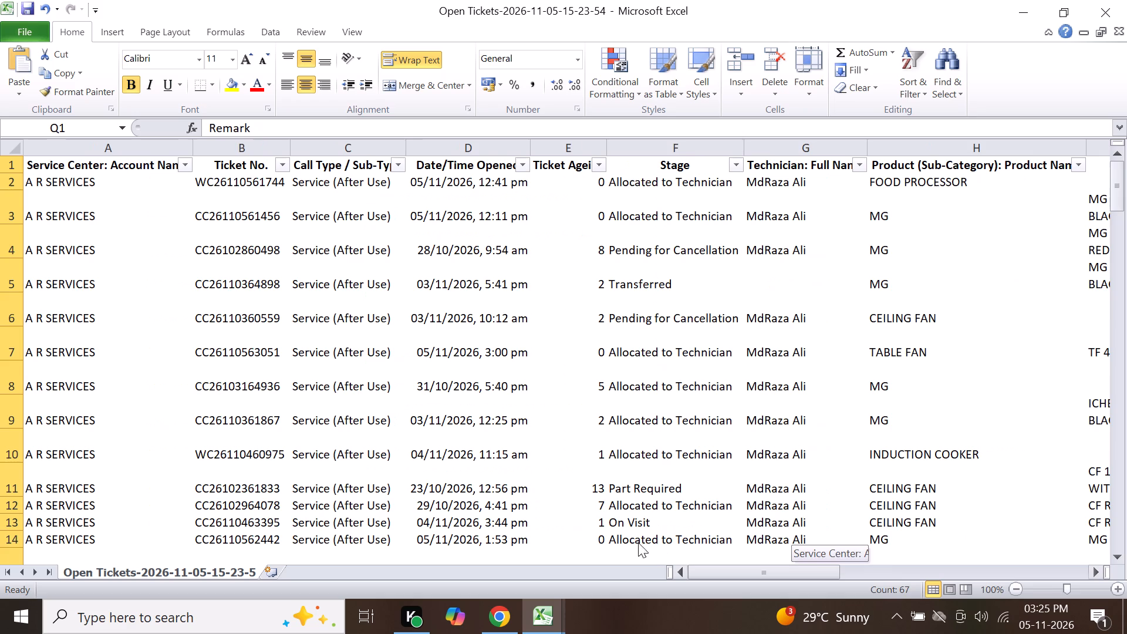
{"action": "left_click_drag", "start_coordinate": [638, 542], "coordinate": [567, 527]}
{"action": "left_click", "coordinate": [461, 458]}
{"action": "scroll", "coordinate": [493, 357], "scroll_direction": "down", "scroll_amount": 1}
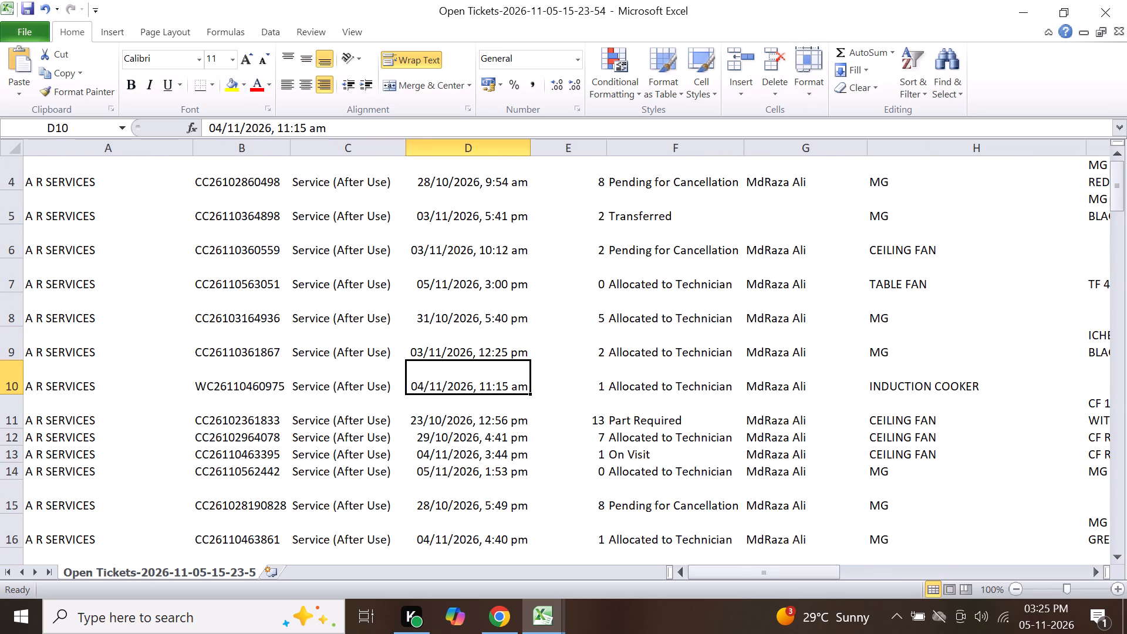
{"action": "scroll", "coordinate": [493, 357], "scroll_direction": "down", "scroll_amount": 1, "text": "ctrl"}
{"action": "scroll", "coordinate": [492, 313], "scroll_direction": "up", "scroll_amount": 2}
{"action": "left_click", "coordinate": [440, 164]}
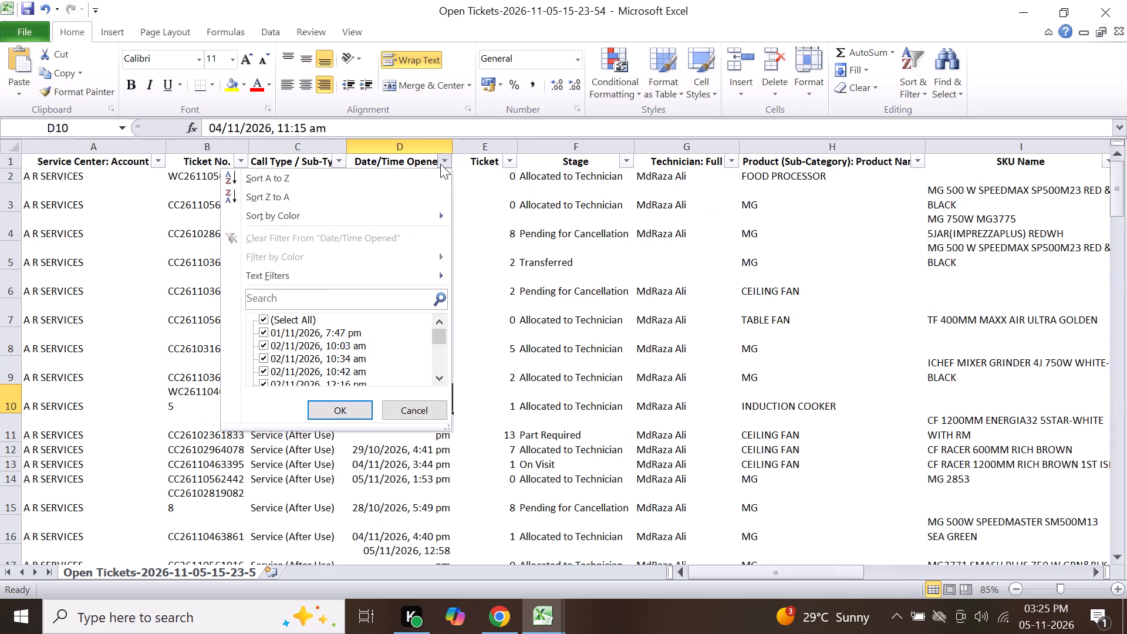
{"action": "left_click", "coordinate": [304, 193]}
{"action": "left_click", "coordinate": [656, 228]}
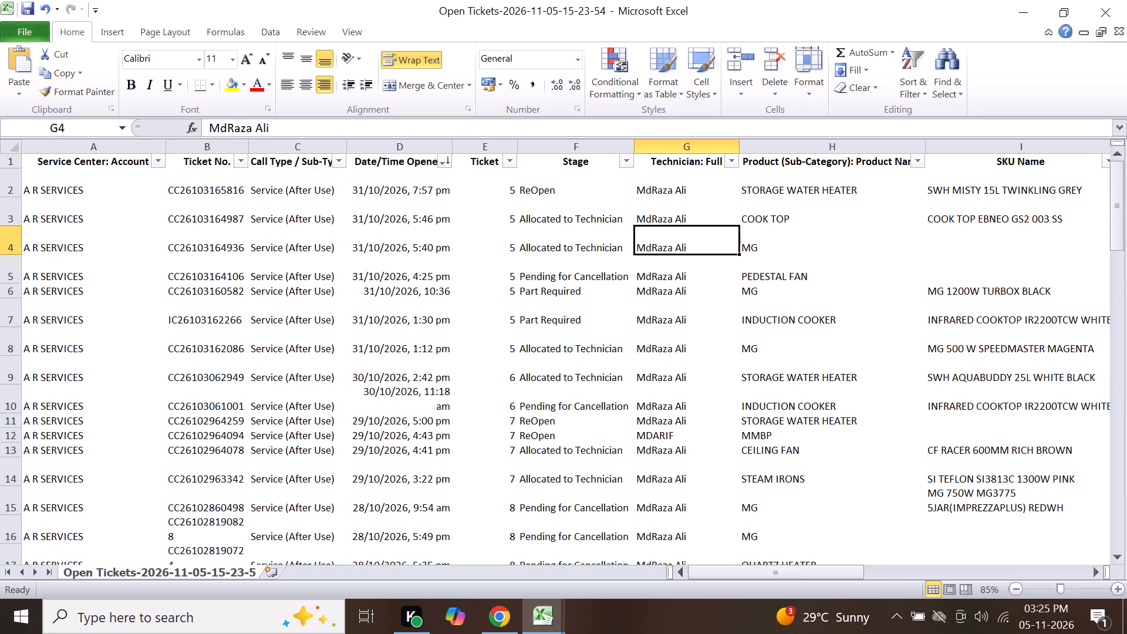
Filter the Stage column to show only ReOpen tickets.
{"action": "left_click", "coordinate": [625, 159]}
{"action": "left_click", "coordinate": [456, 317]}
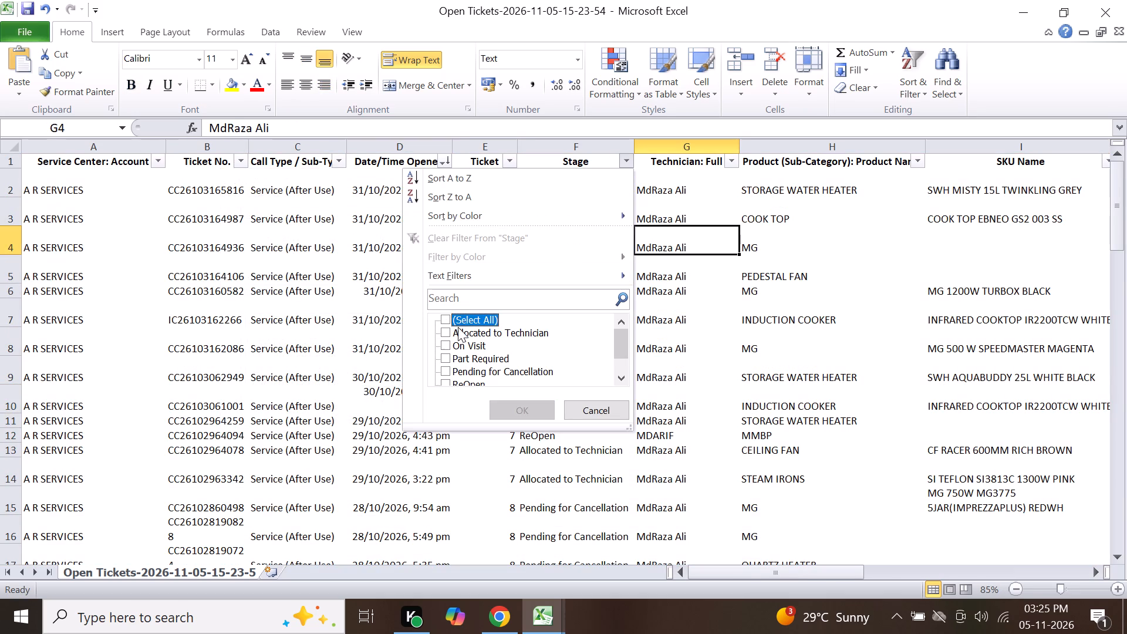
{"action": "left_click", "coordinate": [453, 384]}
{"action": "left_click", "coordinate": [507, 404]}
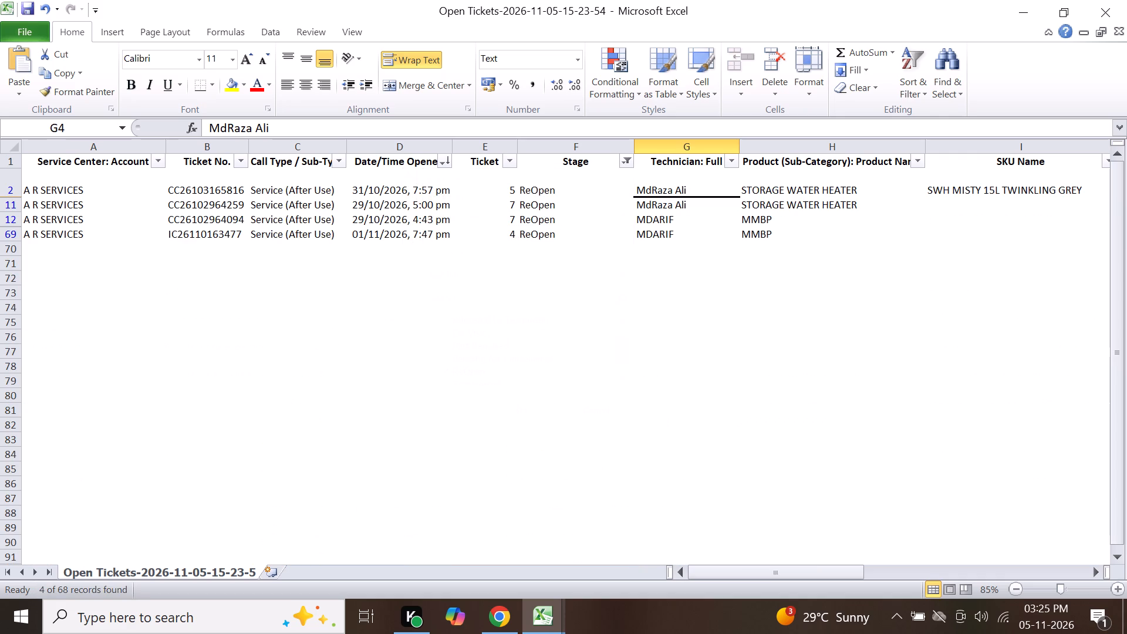
{"action": "left_click", "coordinate": [658, 330]}
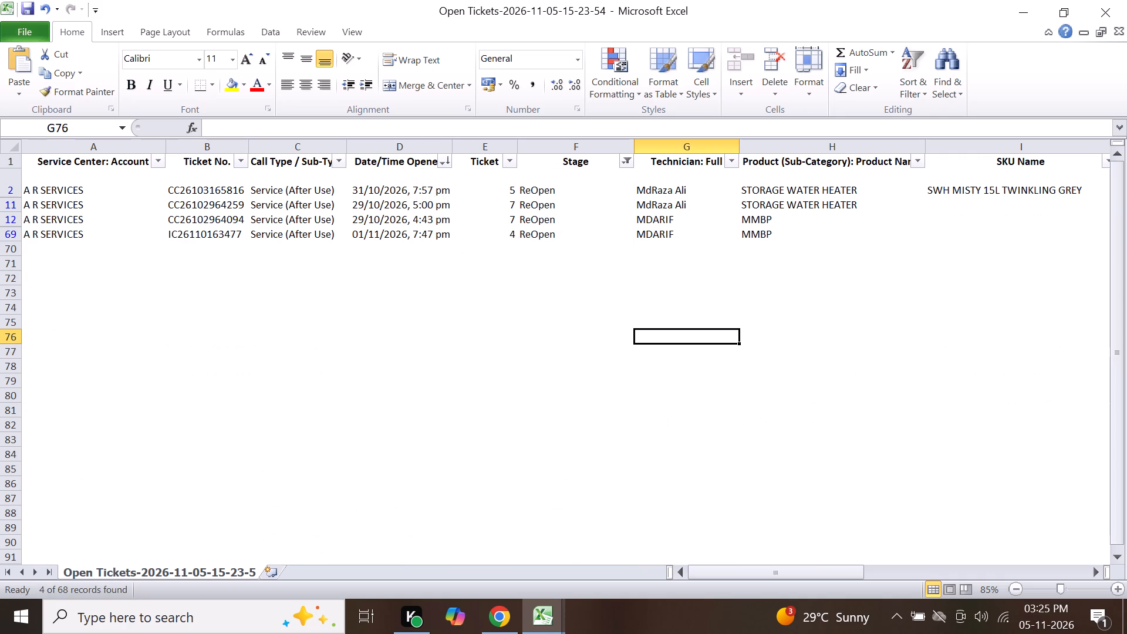
Sort the filtered tickets by Ticket Ageing from smallest to largest.
{"action": "left_click", "coordinate": [506, 161]}
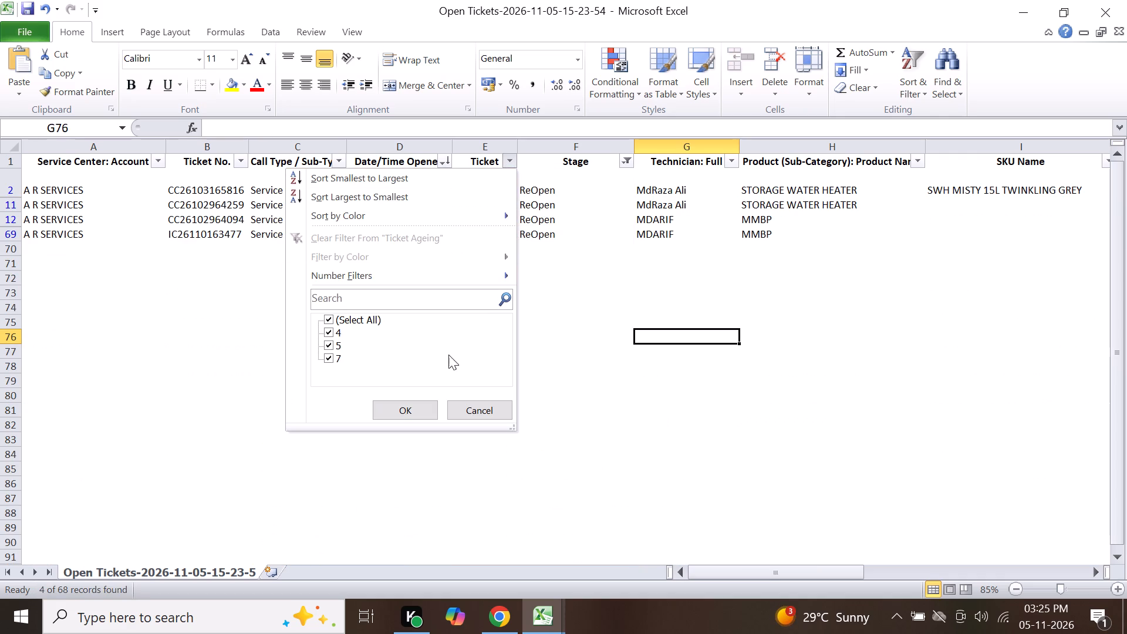
{"action": "left_click", "coordinate": [660, 305]}
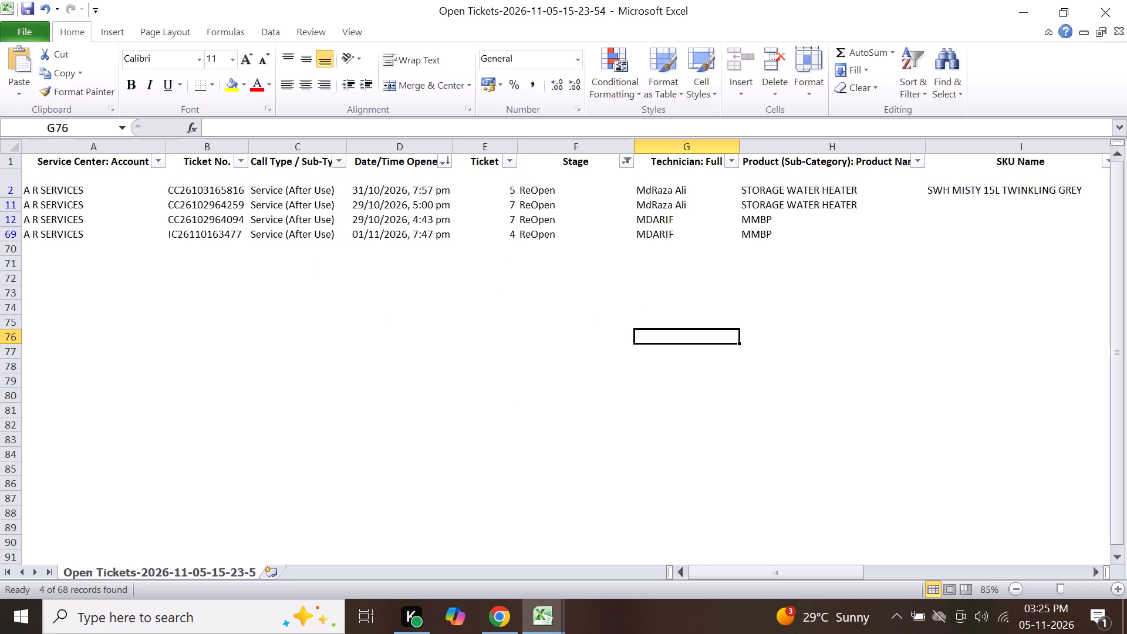
{"action": "left_click", "coordinate": [505, 164]}
{"action": "left_click", "coordinate": [422, 178]}
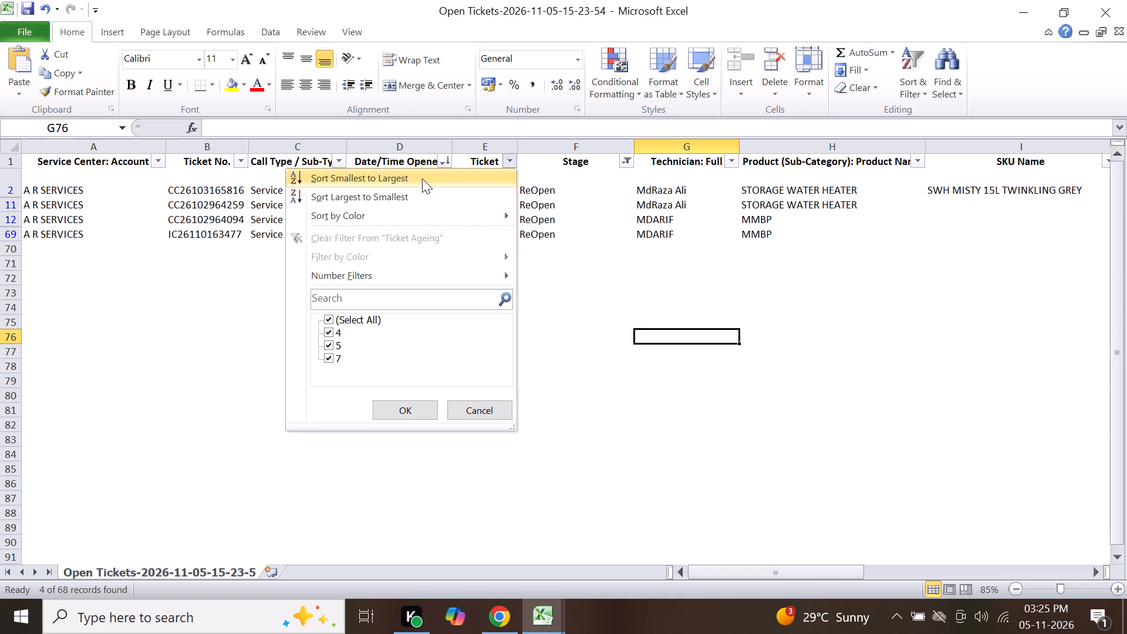
{"action": "left_click", "coordinate": [573, 299]}
{"action": "left_click", "coordinate": [405, 348]}
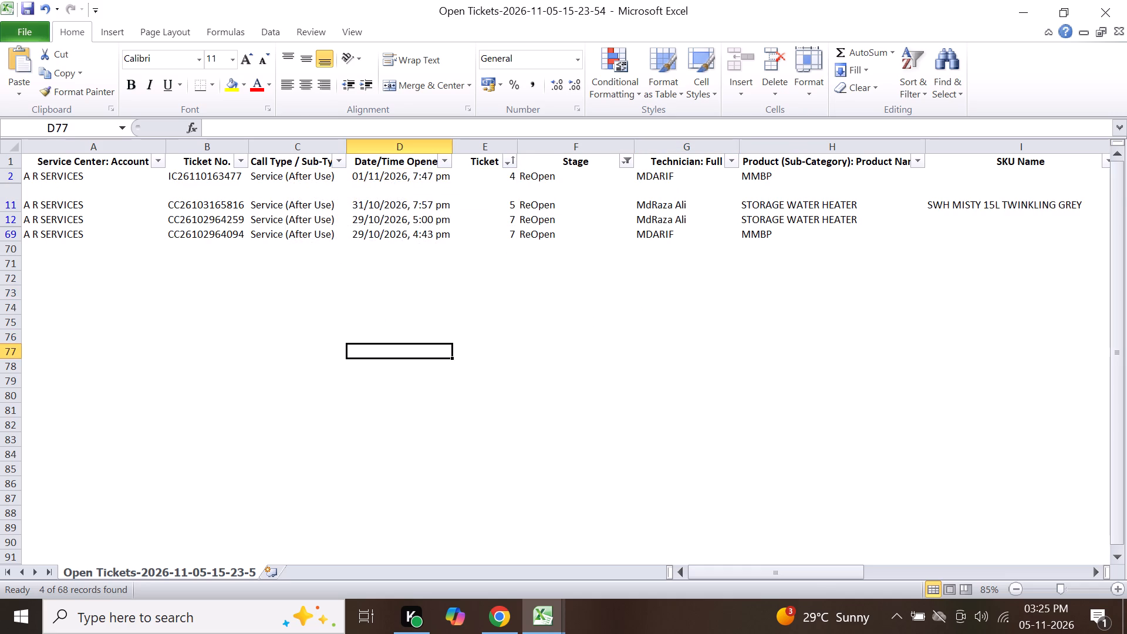
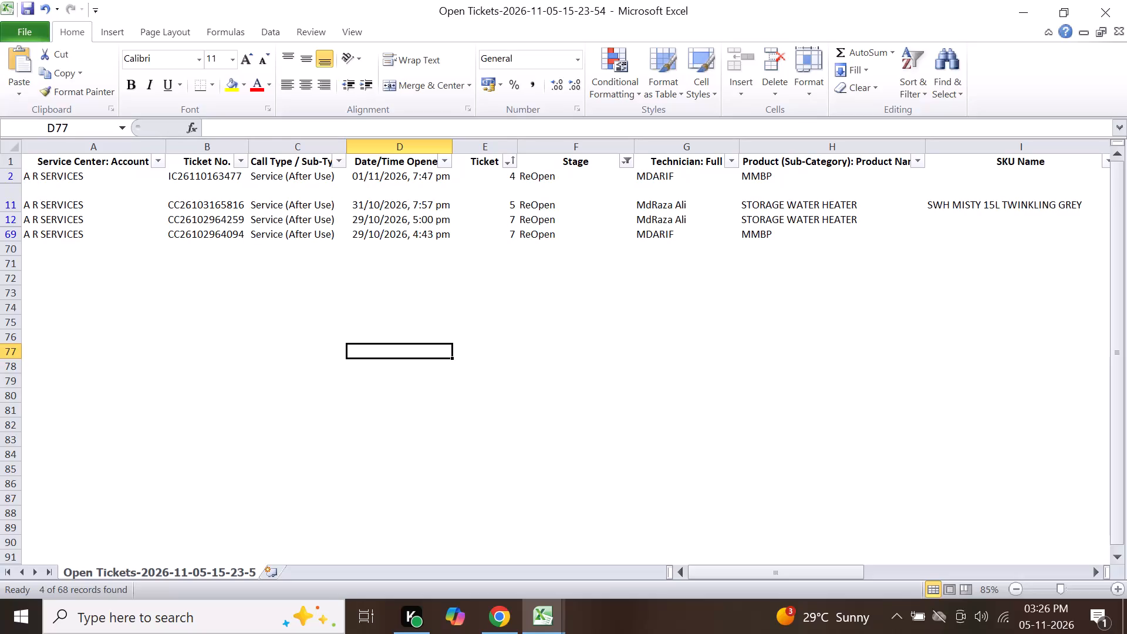
{"action": "triple_click", "coordinate": [208, 208]}
{"action": "left_click", "coordinate": [208, 208]}
{"action": "right_click", "coordinate": [208, 208]}
{"action": "left_click", "coordinate": [248, 228]}
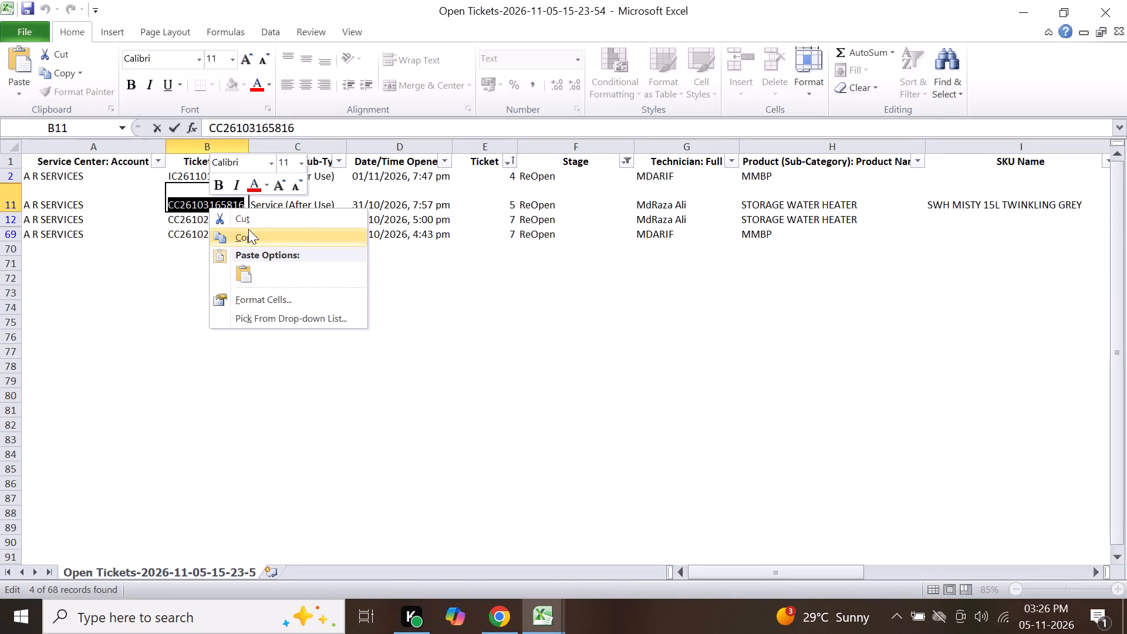
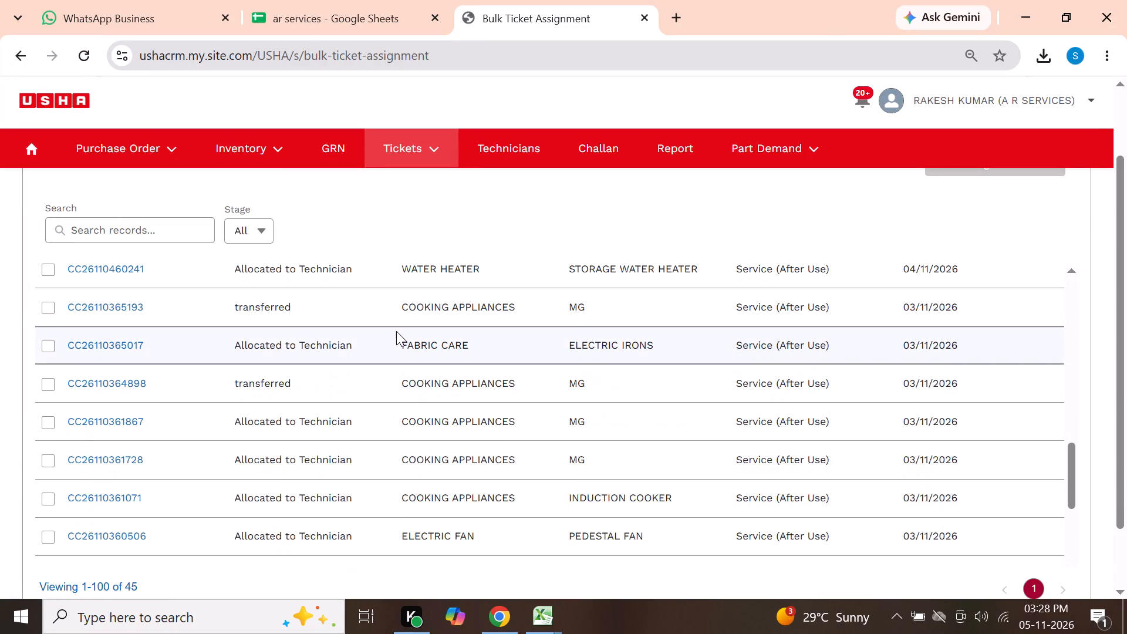
{"action": "scroll", "coordinate": [396, 329], "scroll_direction": "up", "scroll_amount": 1}
{"action": "scroll", "coordinate": [396, 329], "scroll_direction": "down", "scroll_amount": 1}
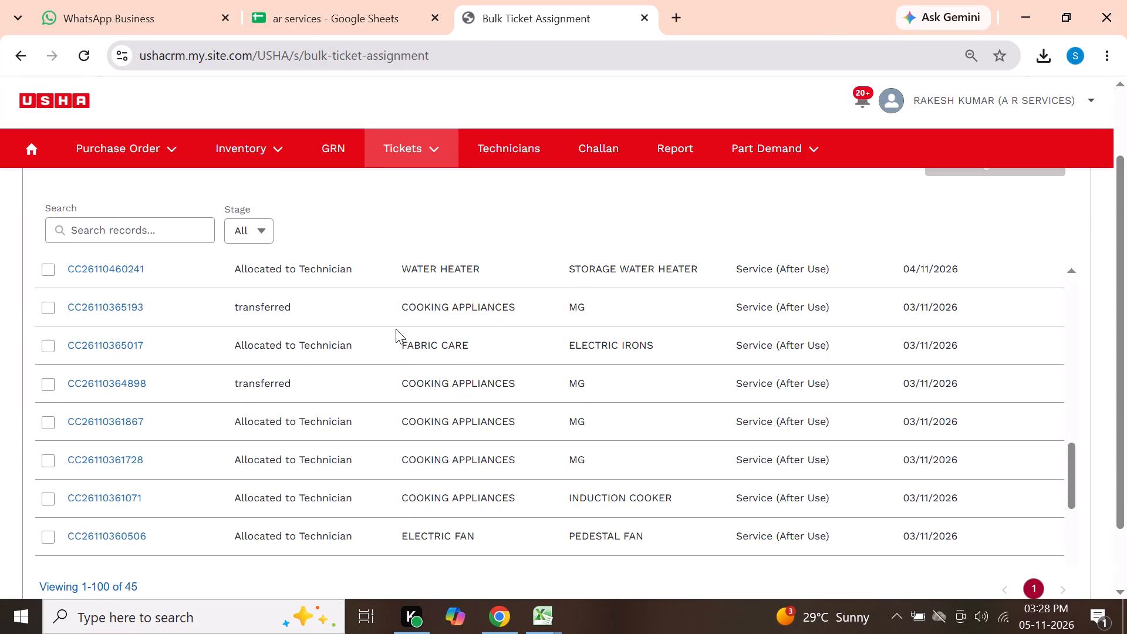
{"action": "left_click", "coordinate": [547, 609]}
{"action": "left_click", "coordinate": [721, 548]}
{"action": "left_click", "coordinate": [594, 383]}
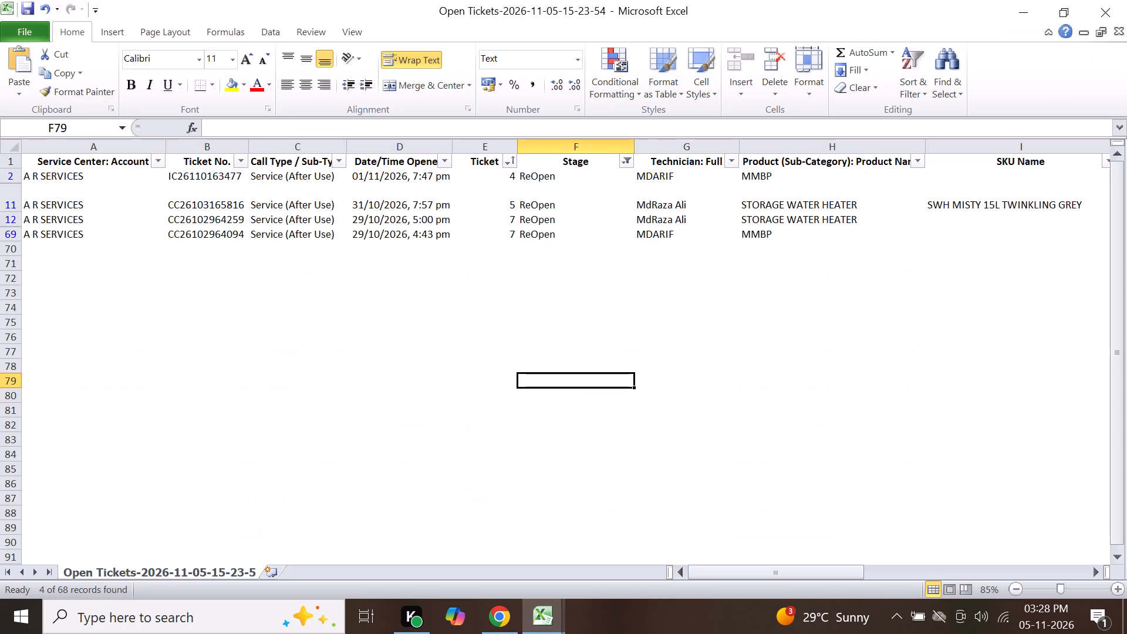
Change the Stage column filter from ReOpen to show only Transferred tickets.
{"action": "left_click", "coordinate": [622, 164]}
{"action": "left_click", "coordinate": [461, 380]}
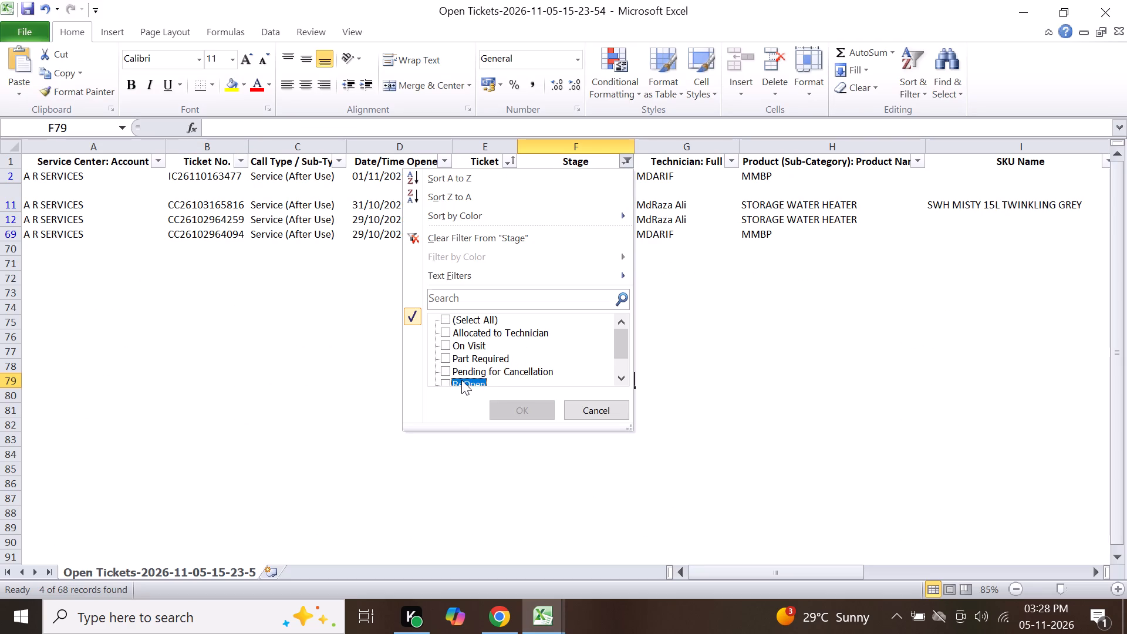
{"action": "scroll", "coordinate": [460, 379], "scroll_direction": "down", "scroll_amount": 2}
{"action": "left_click", "coordinate": [462, 372]}
{"action": "left_click", "coordinate": [506, 400]}
{"action": "left_click", "coordinate": [506, 278]}
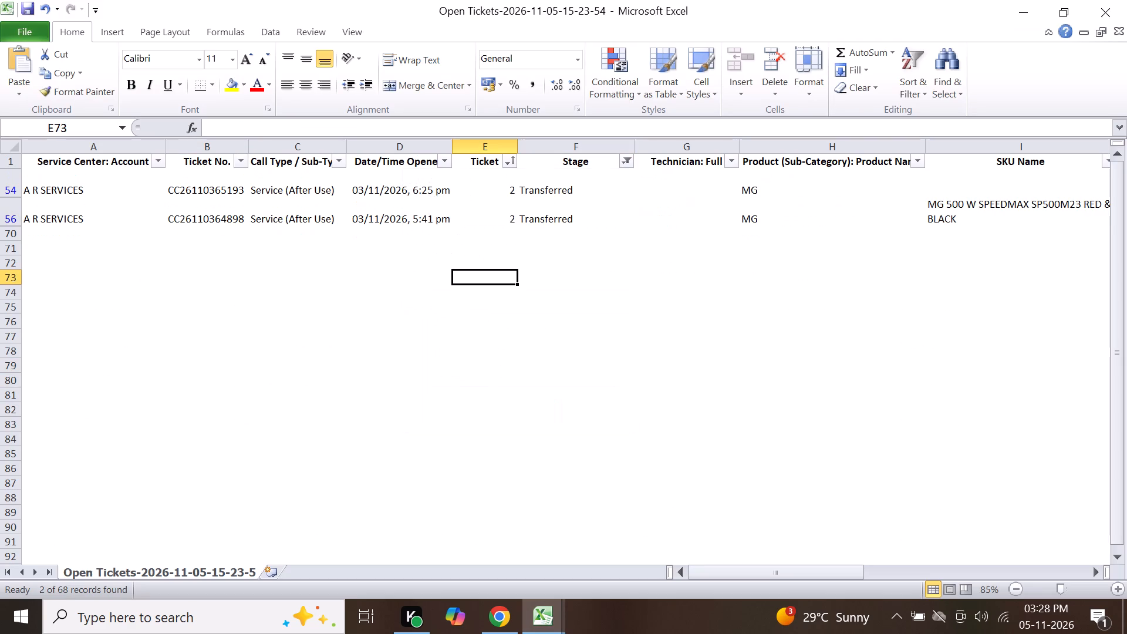
{"action": "triple_click", "coordinate": [207, 215]}
{"action": "left_click", "coordinate": [207, 215]}
{"action": "right_click", "coordinate": [207, 215]}
{"action": "left_click_drag", "start_coordinate": [260, 232], "coordinate": [260, 233]}
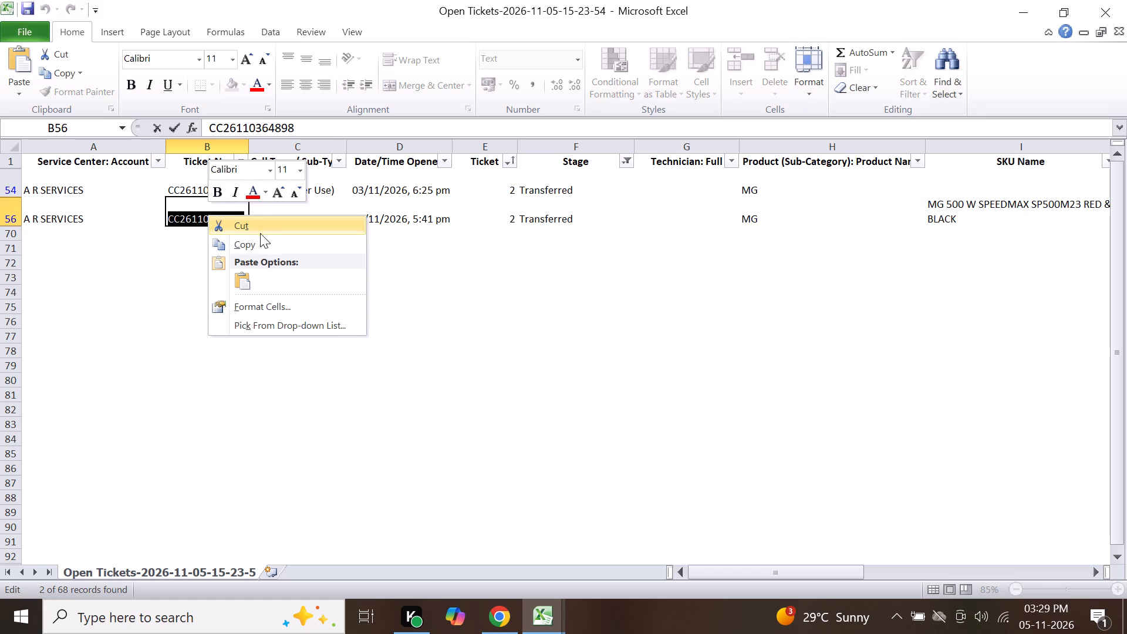
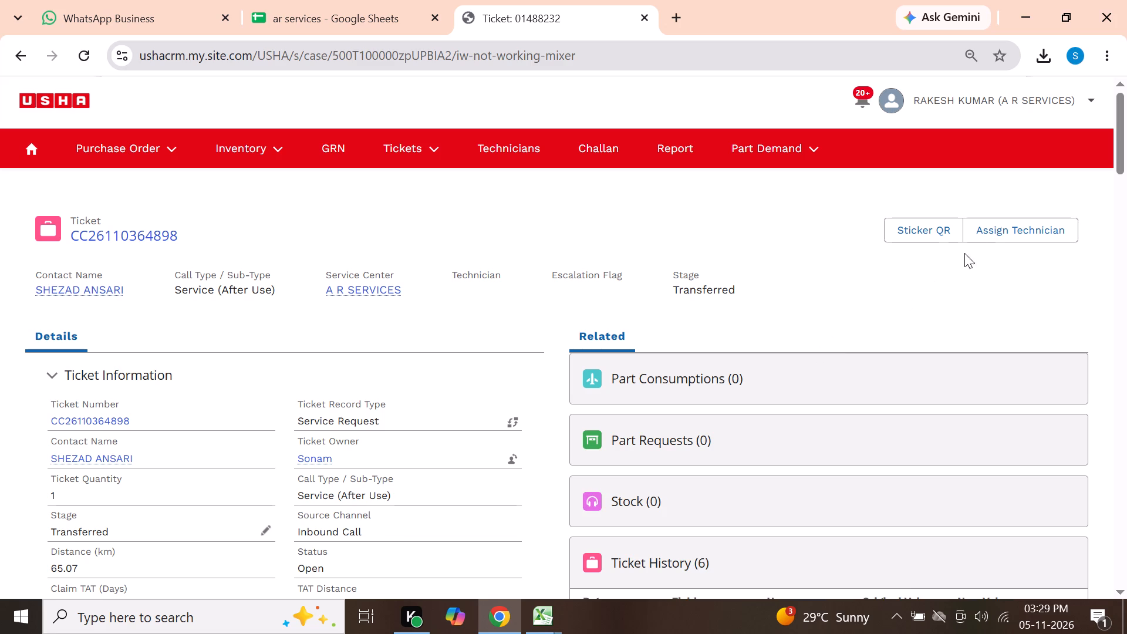
{"action": "left_click", "coordinate": [1000, 232]}
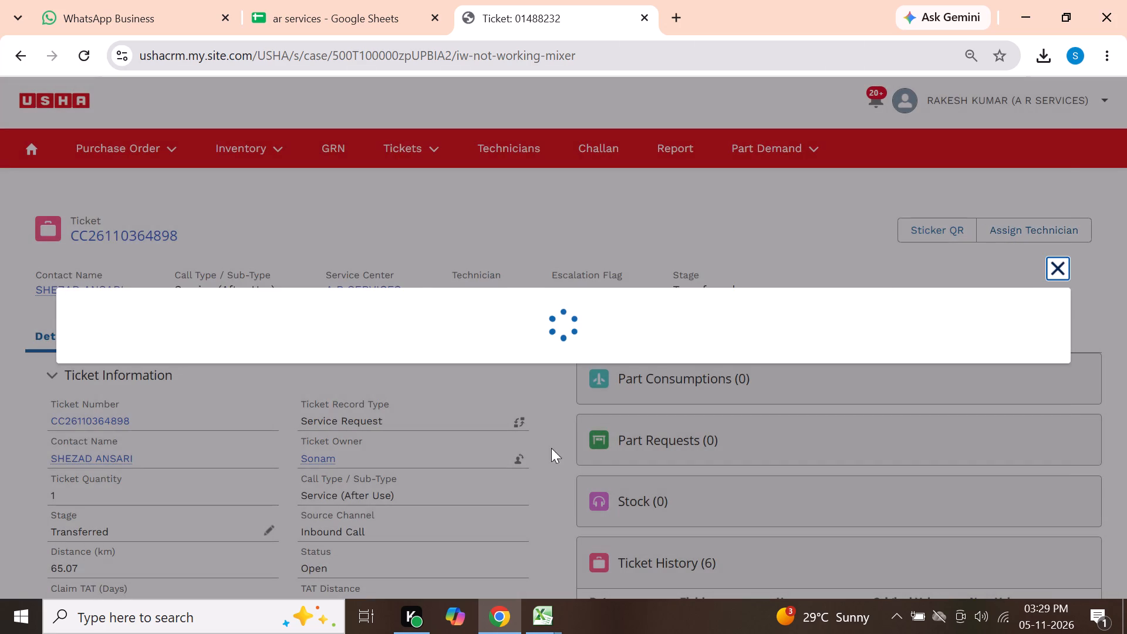
{"action": "left_click", "coordinate": [100, 406]}
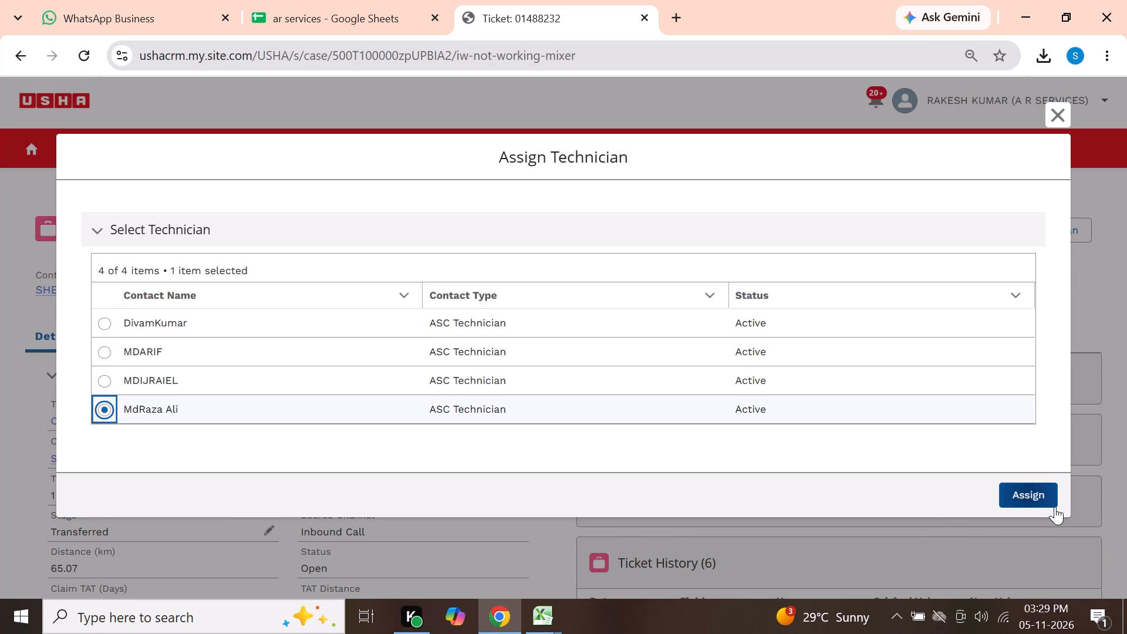
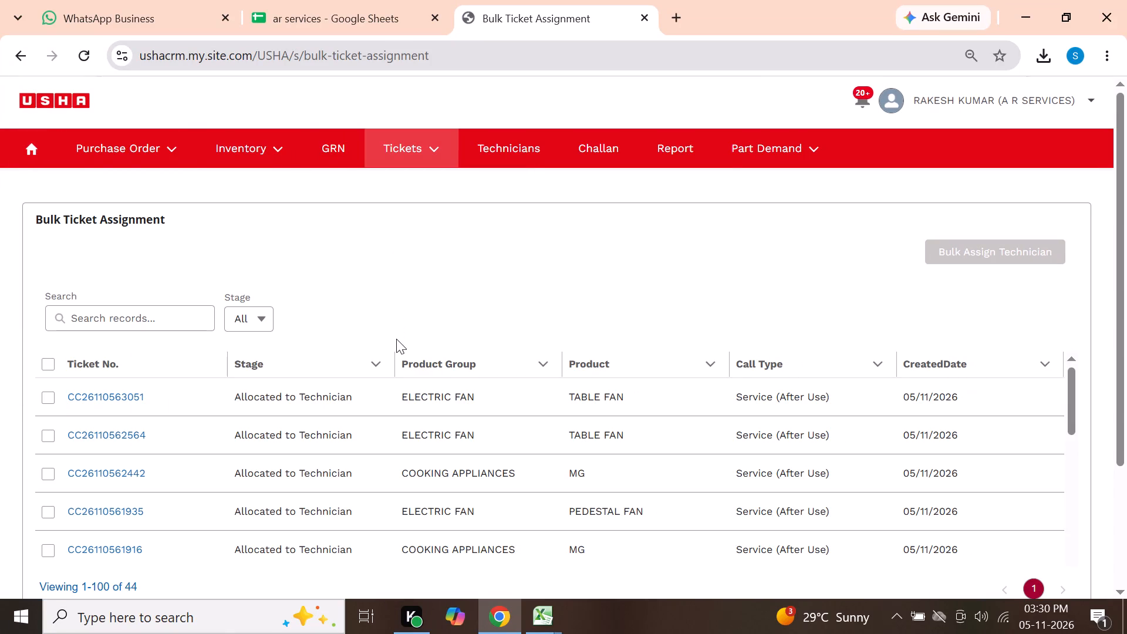
Review the bulk ticket assignment list, checking the stage of each ticket for any still without an allocated technician.
{"action": "scroll", "coordinate": [396, 339], "scroll_direction": "down", "scroll_amount": 11}
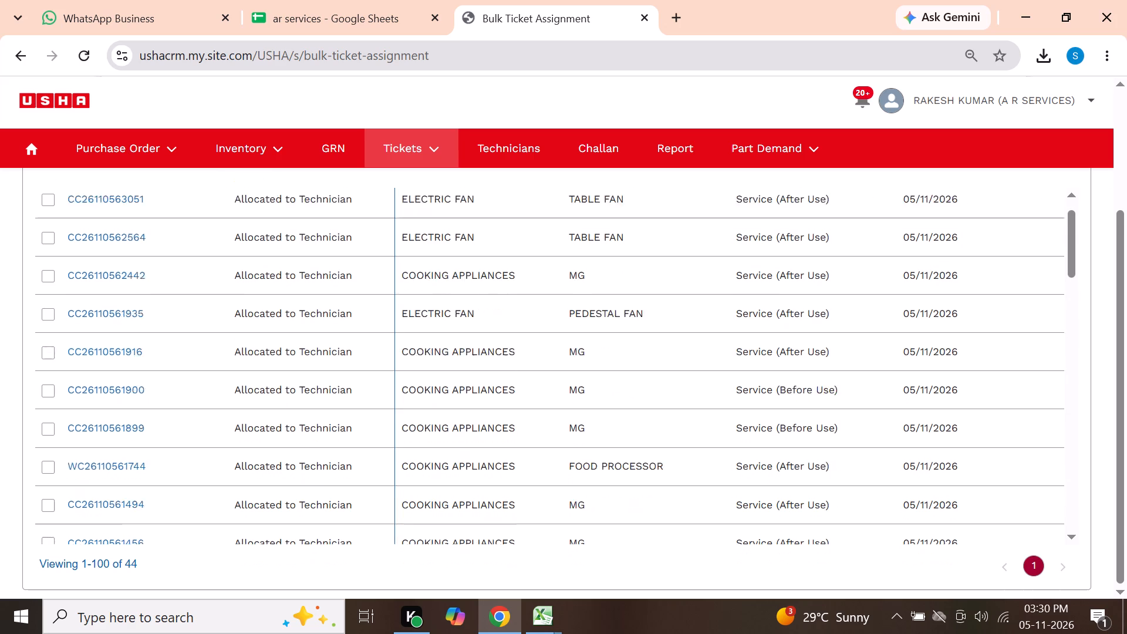
{"action": "scroll", "coordinate": [394, 352], "scroll_direction": "down", "scroll_amount": 2}
{"action": "scroll", "coordinate": [391, 363], "scroll_direction": "up", "scroll_amount": 1}
{"action": "scroll", "coordinate": [388, 384], "scroll_direction": "down", "scroll_amount": 20}
{"action": "scroll", "coordinate": [388, 384], "scroll_direction": "down", "scroll_amount": 2}
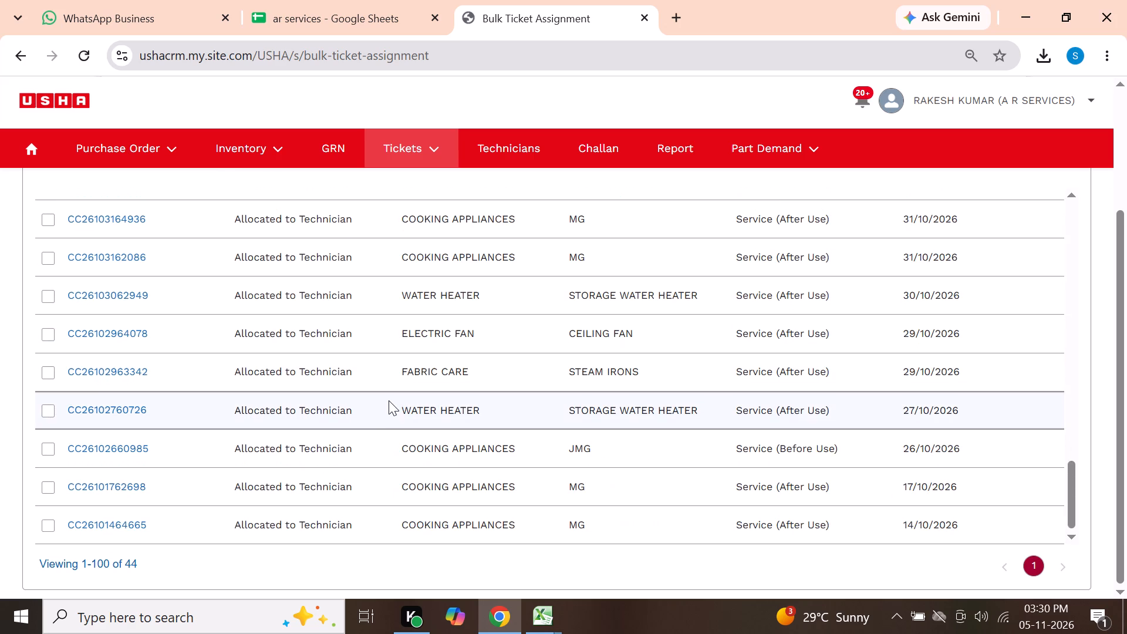
{"action": "scroll", "coordinate": [389, 400], "scroll_direction": "up", "scroll_amount": 13}
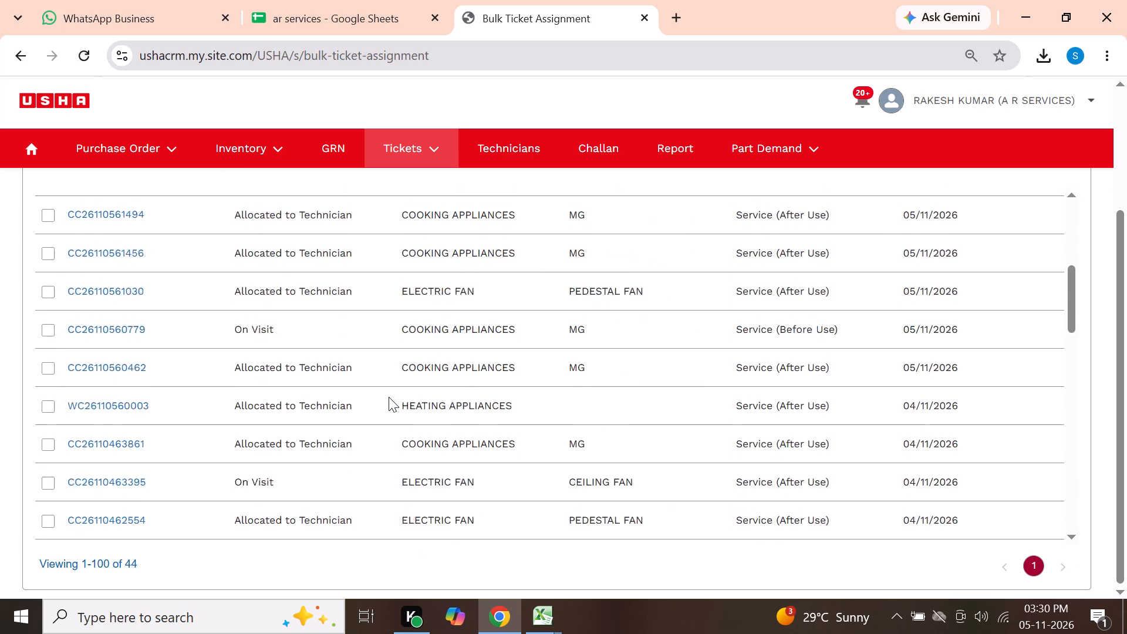
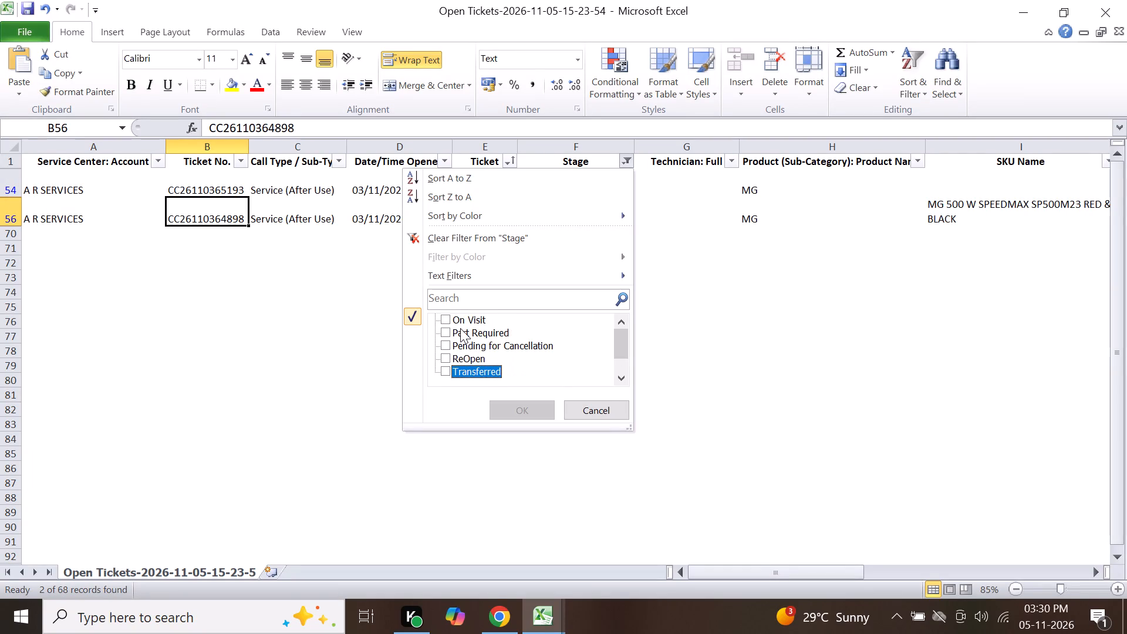
Filter the Stage column of the open tickets sheet to show only Allocated to Technician tickets.
{"action": "scroll", "coordinate": [460, 328], "scroll_direction": "up", "scroll_amount": 2}
{"action": "left_click", "coordinate": [452, 332]}
{"action": "left_click", "coordinate": [505, 411]}
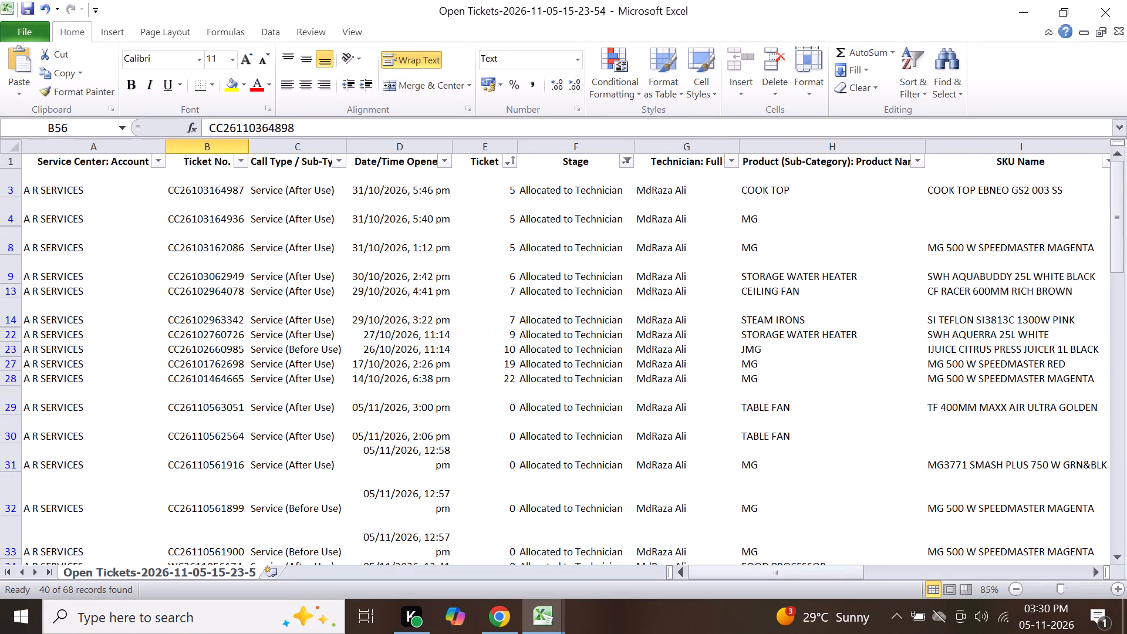
Open the sort and filter options for the Ticket Ageing column.
{"action": "left_click", "coordinate": [512, 166]}
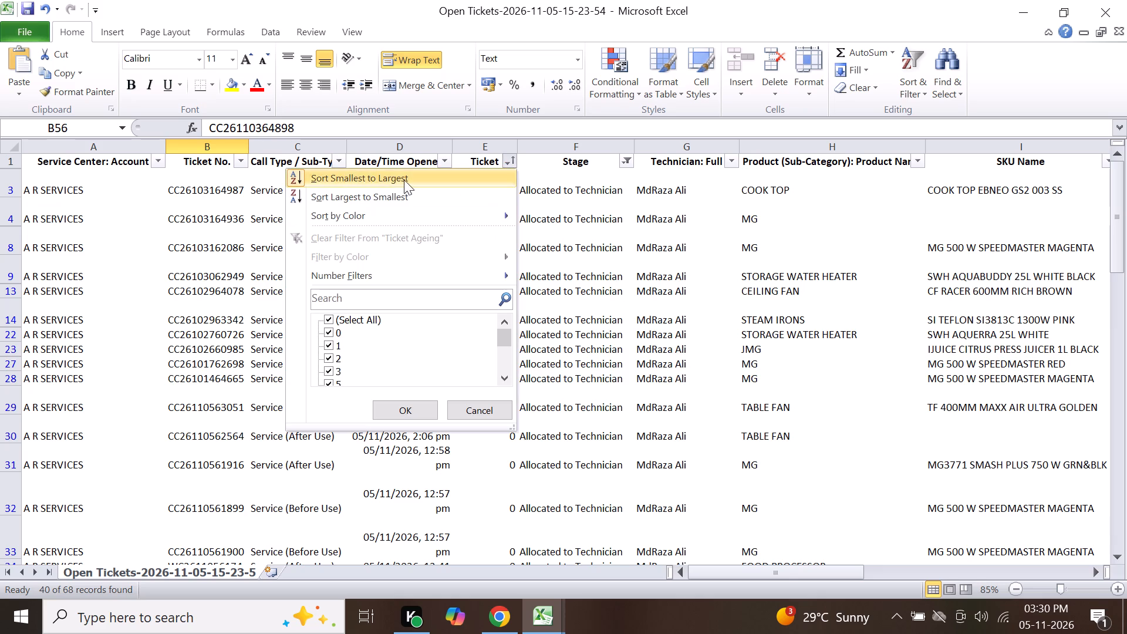
Sort the Allocated to Technician tickets by Ticket Ageing from smallest to largest.
{"action": "left_click", "coordinate": [404, 180]}
{"action": "left_click", "coordinate": [561, 244]}
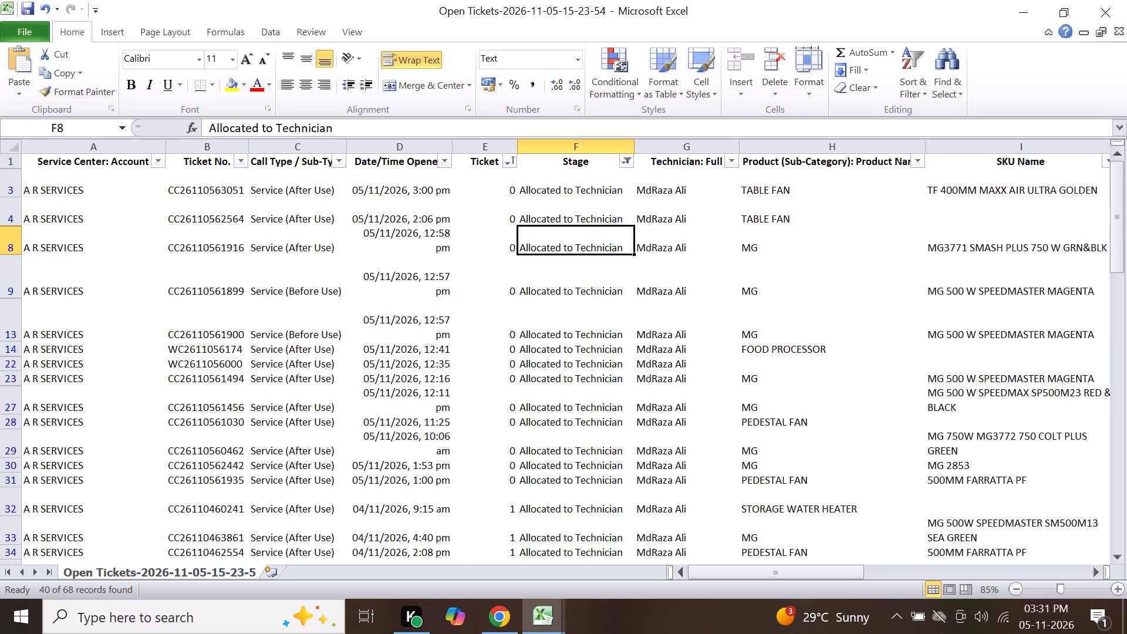
{"action": "left_click", "coordinate": [19, 221]}
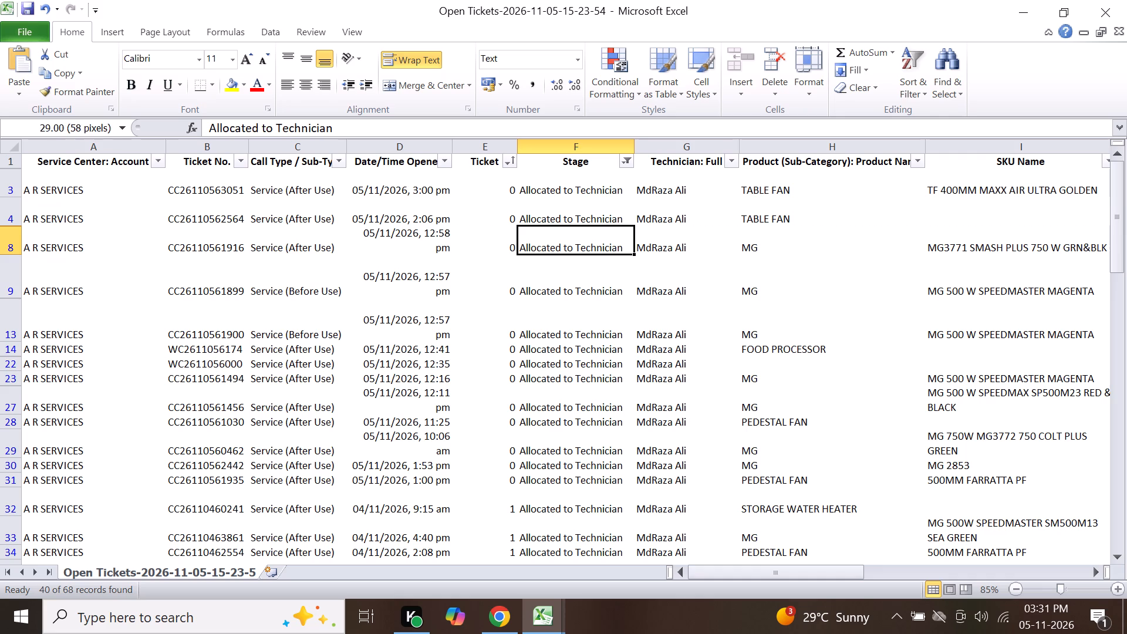
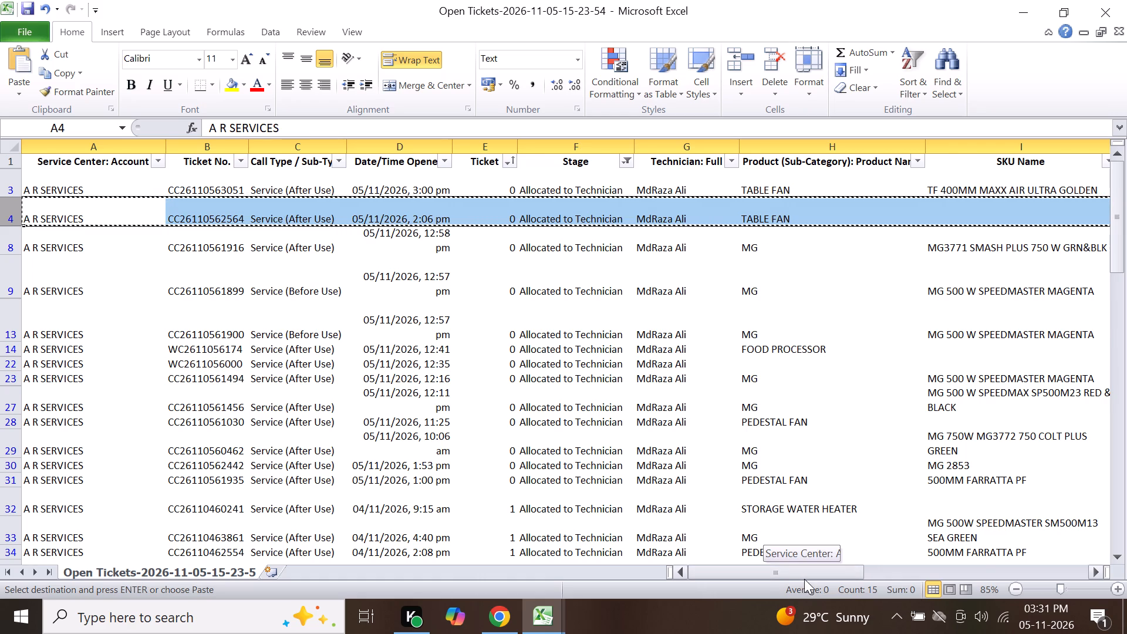
{"action": "left_click_drag", "start_coordinate": [804, 579], "coordinate": [754, 582]}
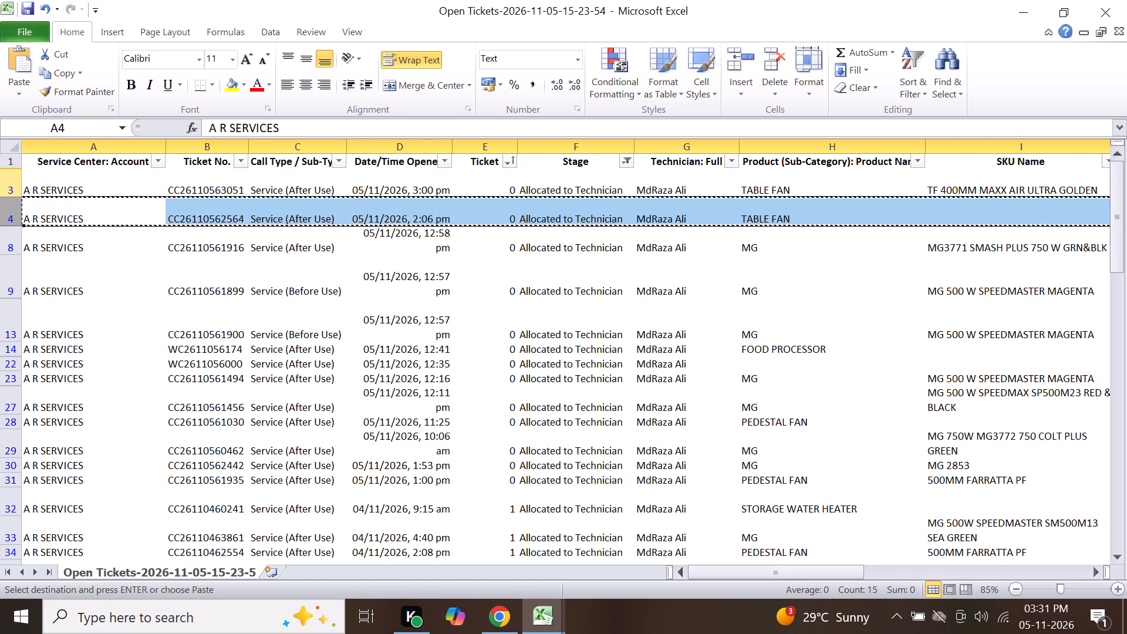
{"action": "left_click", "coordinate": [8, 188]}
{"action": "right_click", "coordinate": [8, 188]}
{"action": "left_click", "coordinate": [42, 212]}
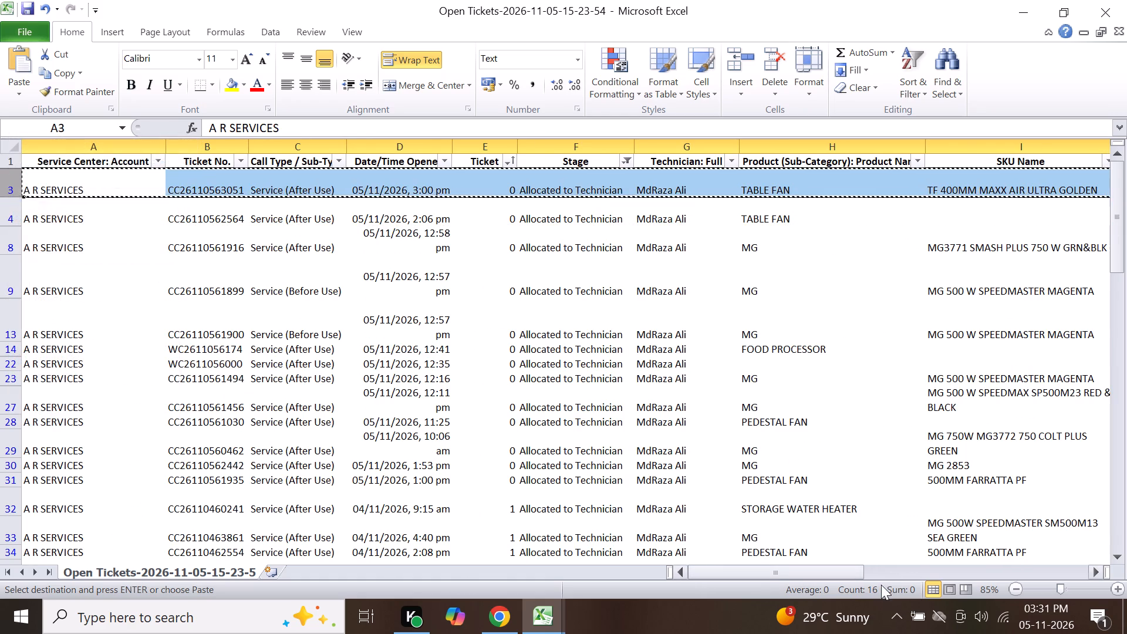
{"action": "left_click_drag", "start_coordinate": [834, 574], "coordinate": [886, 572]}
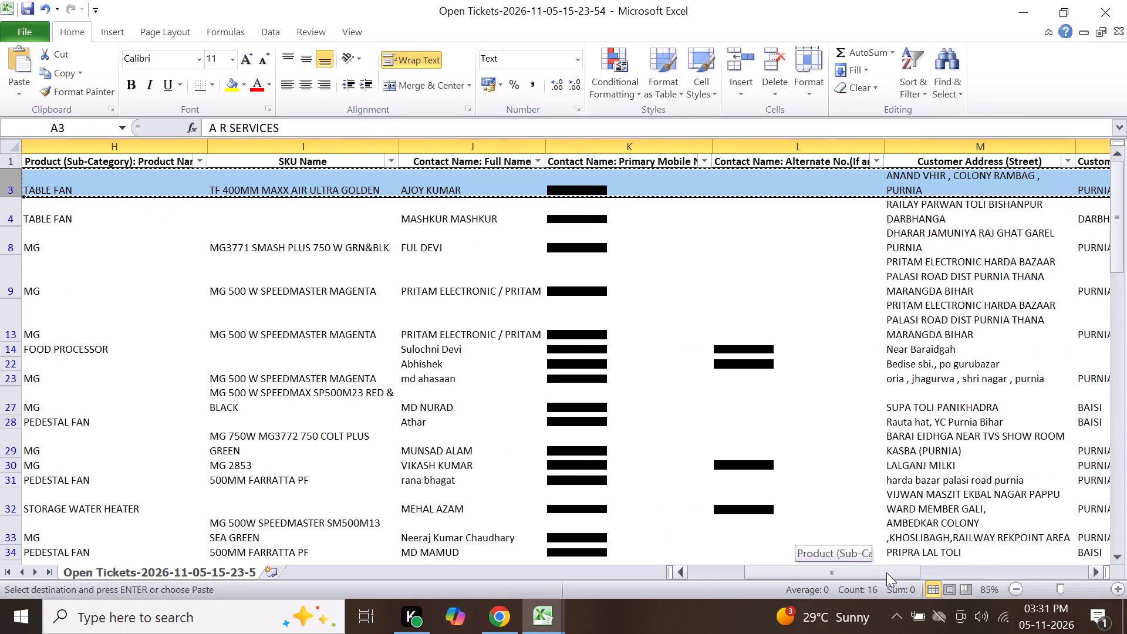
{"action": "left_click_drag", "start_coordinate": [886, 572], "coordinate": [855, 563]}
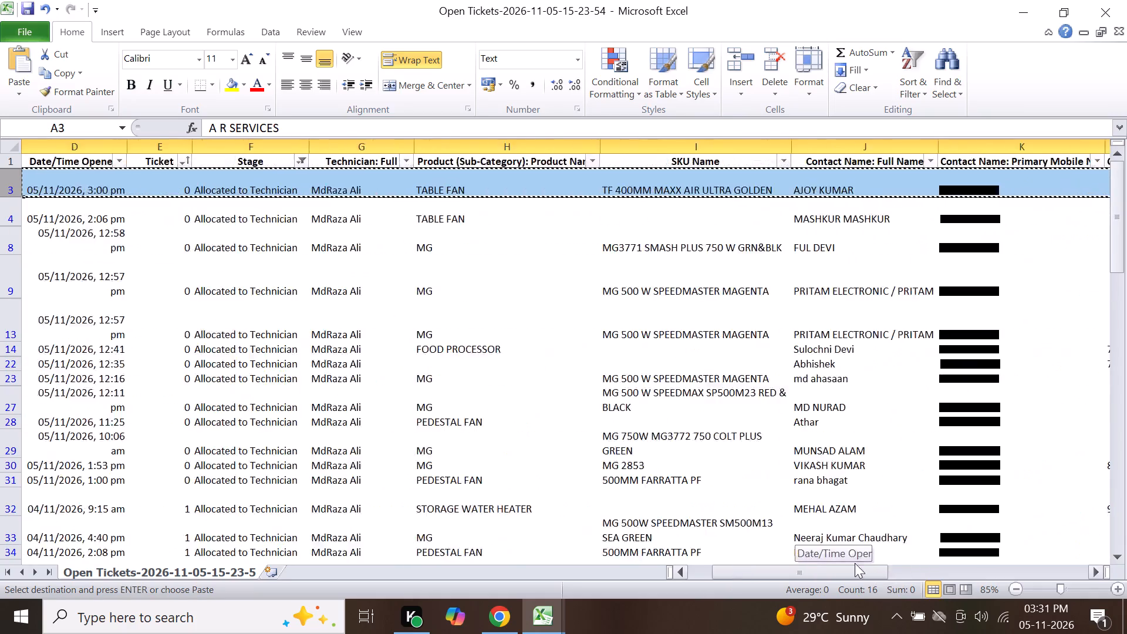
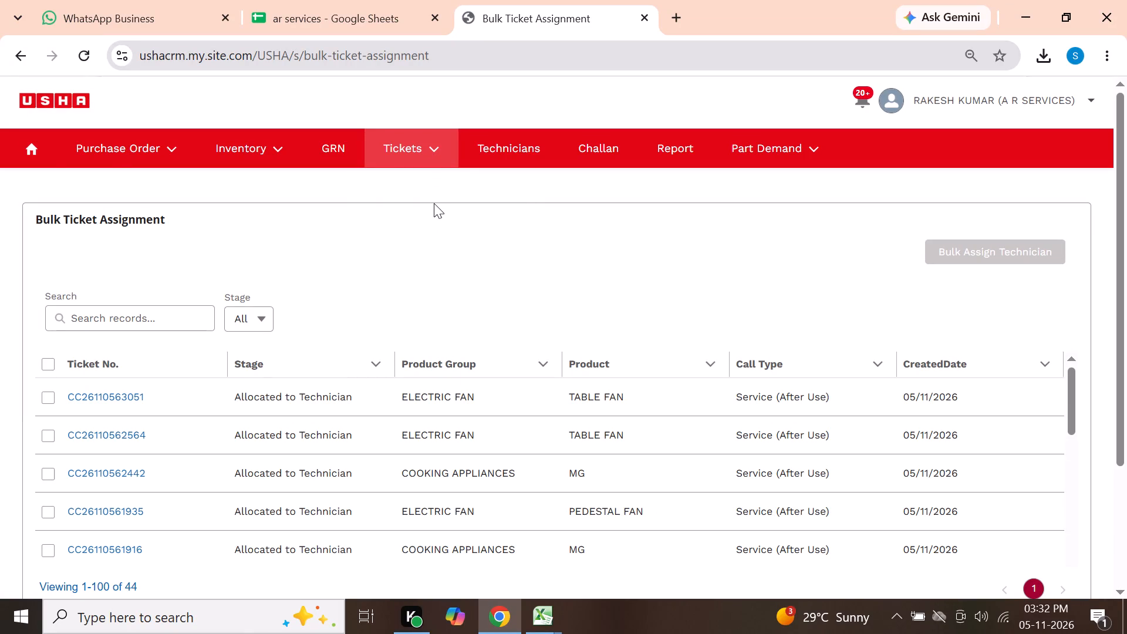
Look through the Bulk Ticket Assignment list, checking the ticket numbers and stages of the newest tickets.
{"action": "scroll", "coordinate": [434, 203], "scroll_direction": "down", "scroll_amount": 7}
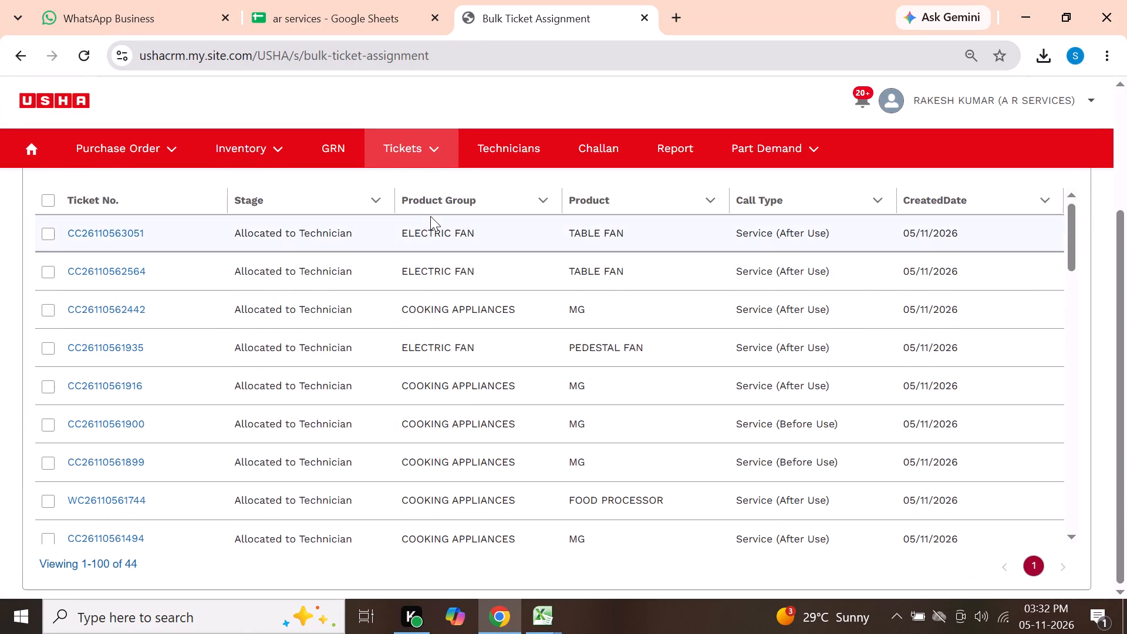
{"action": "scroll", "coordinate": [430, 216], "scroll_direction": "down", "scroll_amount": 4}
{"action": "scroll", "coordinate": [430, 216], "scroll_direction": "up", "scroll_amount": 8}
Switch to the ar services Google Sheet and review the technician entries for the 05/11/2026 tickets in rows 58 to 73 of november 2026.
{"action": "left_click", "coordinate": [495, 15]}
{"action": "left_click", "coordinate": [376, 0]}
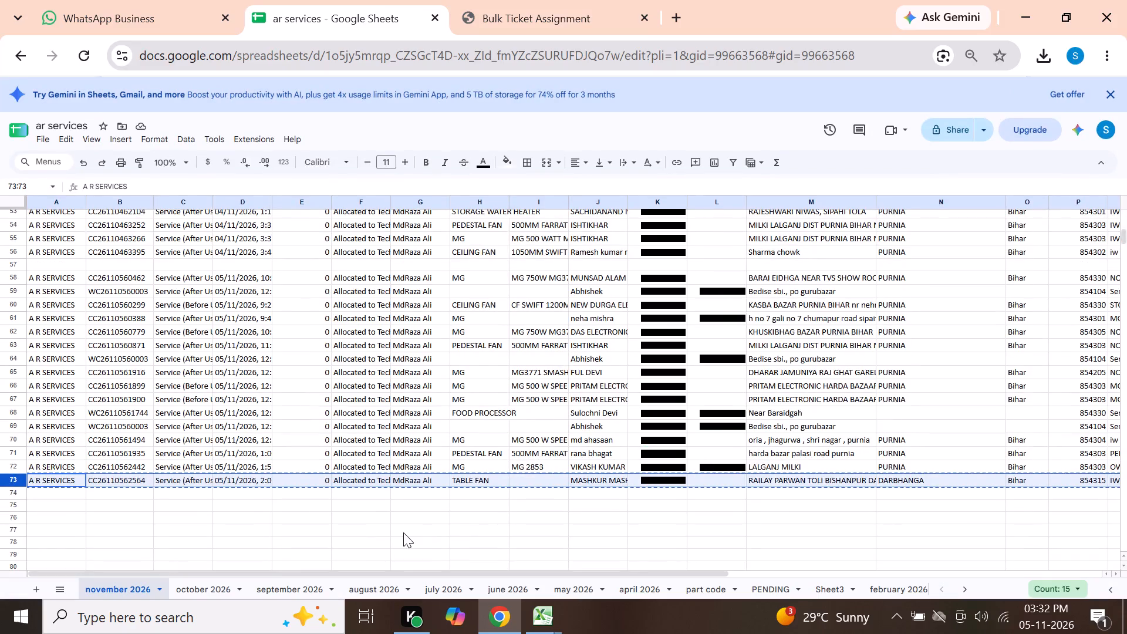
{"action": "left_click", "coordinate": [403, 532]}
{"action": "left_click_drag", "start_coordinate": [420, 275], "coordinate": [421, 323]}
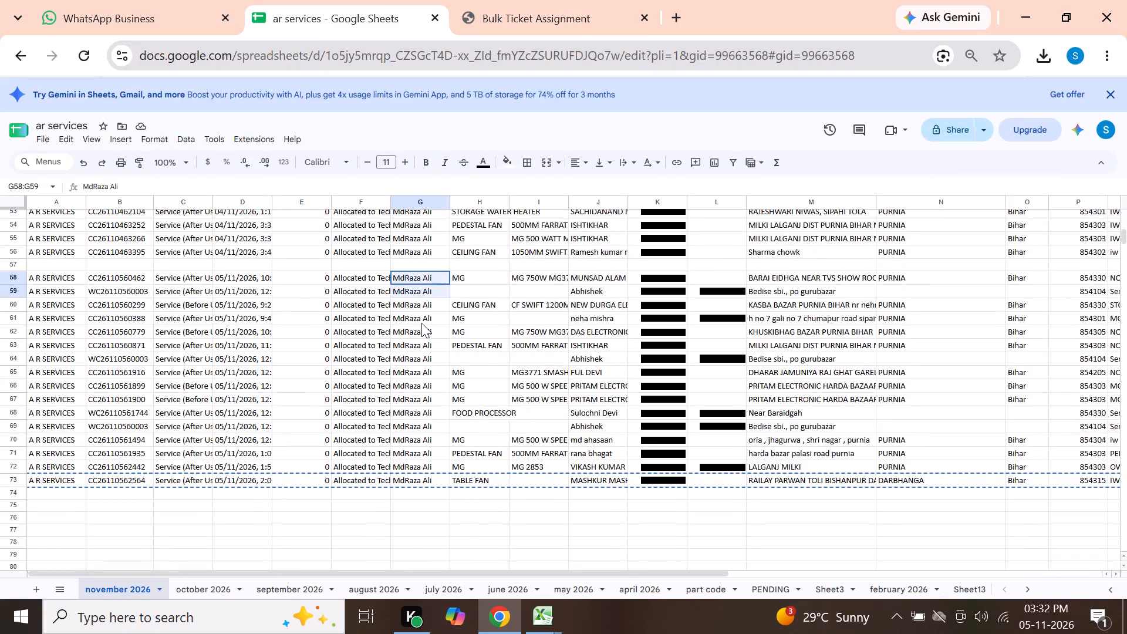
{"action": "left_click_drag", "start_coordinate": [421, 323], "coordinate": [424, 482]}
{"action": "left_click", "coordinate": [425, 514]}
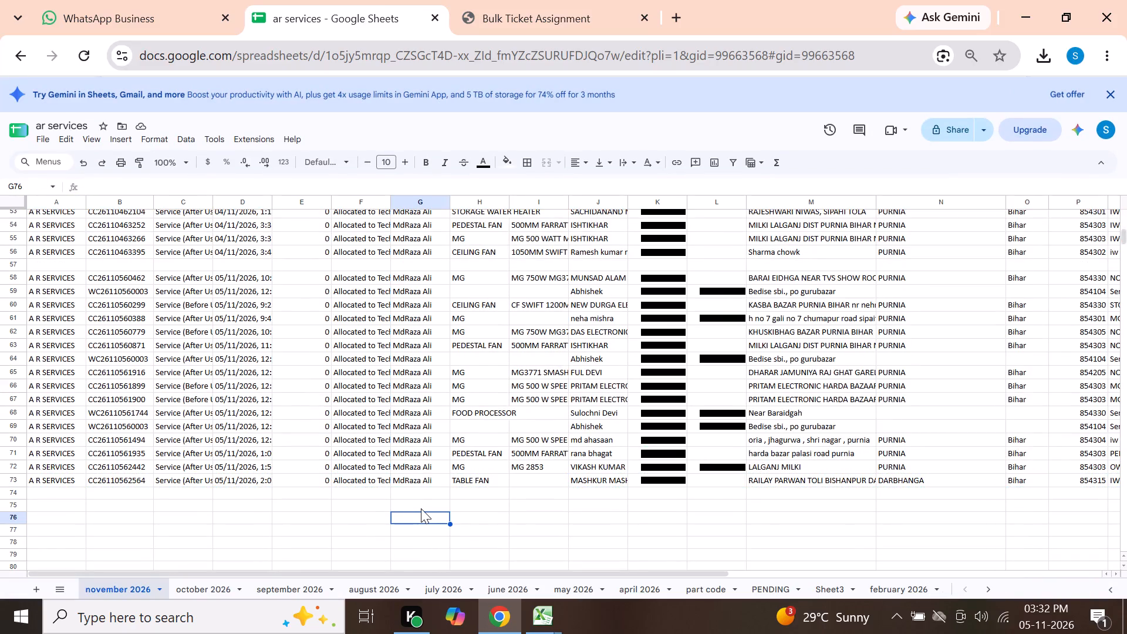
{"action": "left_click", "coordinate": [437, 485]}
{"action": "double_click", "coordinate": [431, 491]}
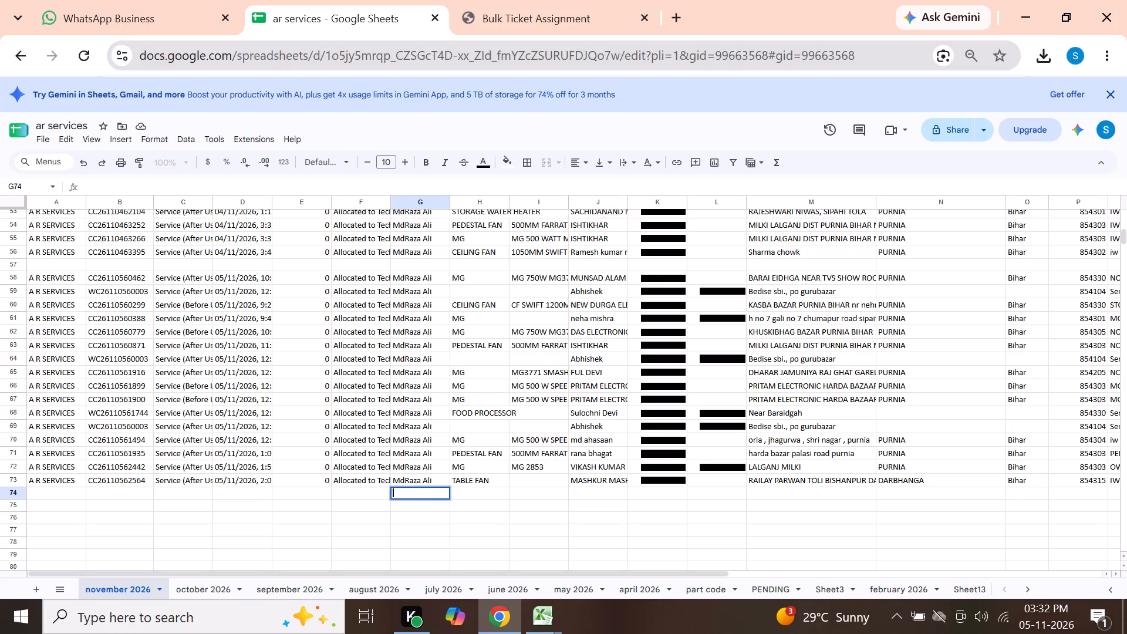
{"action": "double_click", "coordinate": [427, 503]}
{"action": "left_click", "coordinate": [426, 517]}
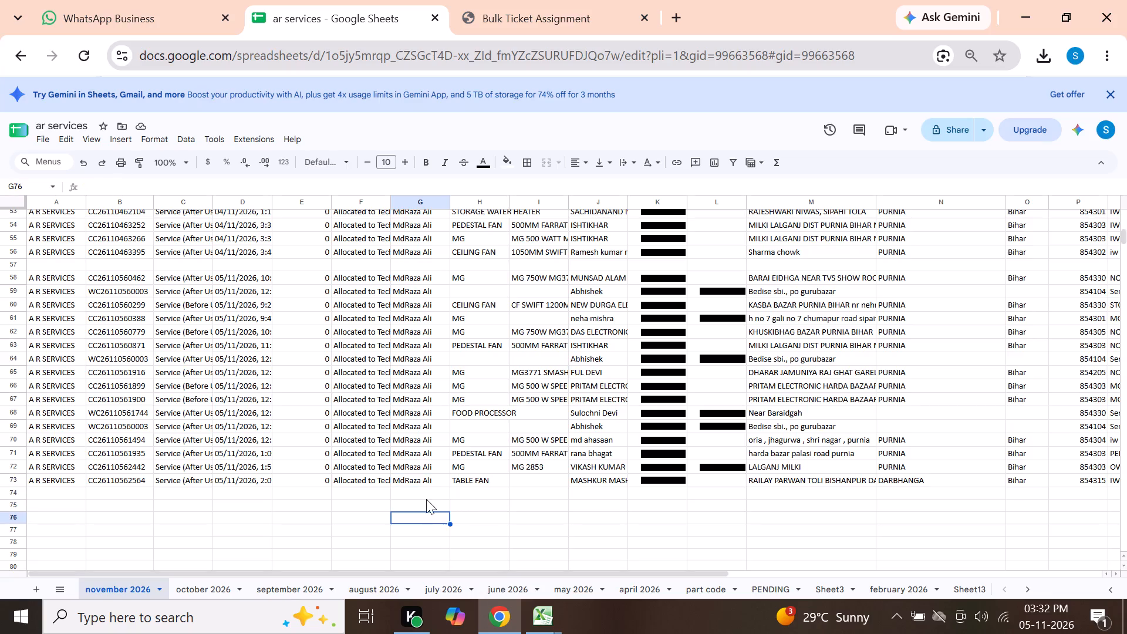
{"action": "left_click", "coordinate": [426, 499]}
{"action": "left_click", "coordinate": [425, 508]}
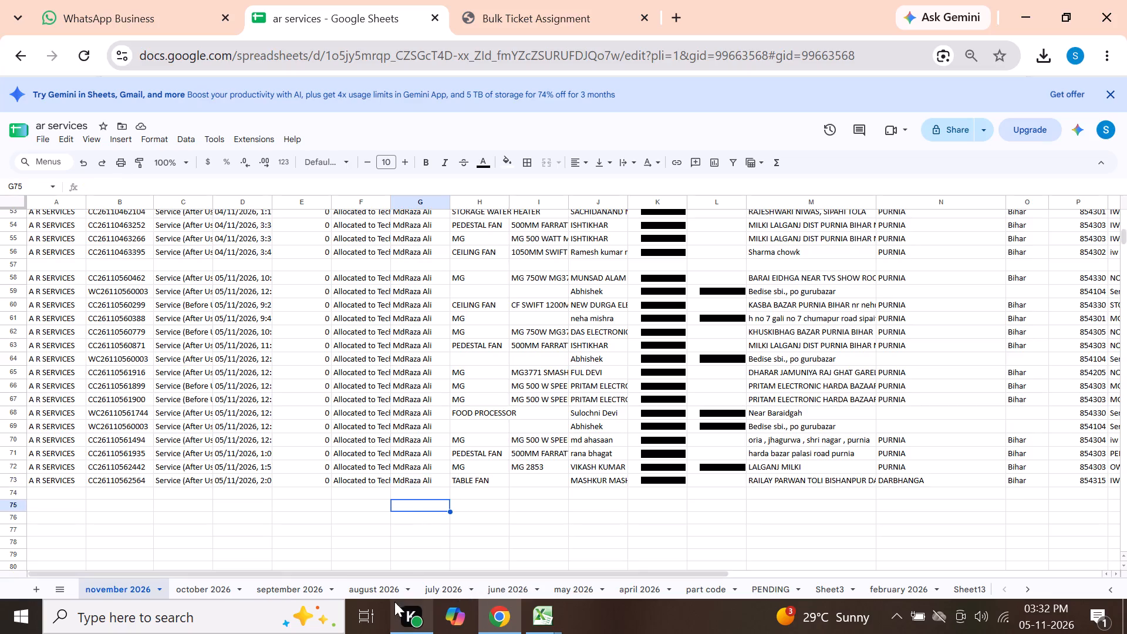
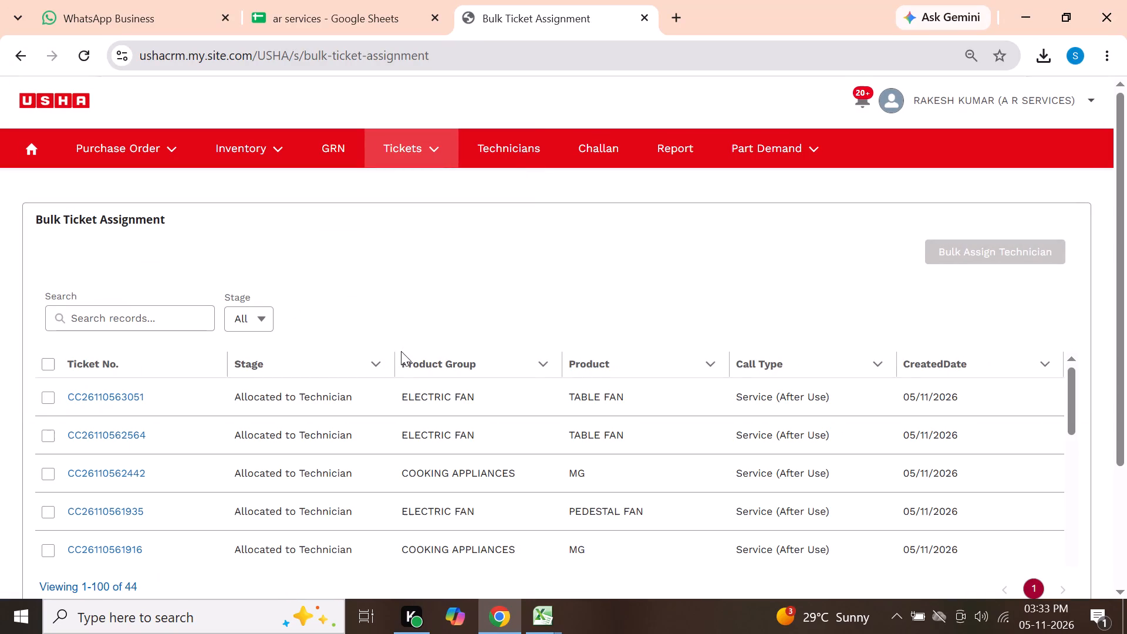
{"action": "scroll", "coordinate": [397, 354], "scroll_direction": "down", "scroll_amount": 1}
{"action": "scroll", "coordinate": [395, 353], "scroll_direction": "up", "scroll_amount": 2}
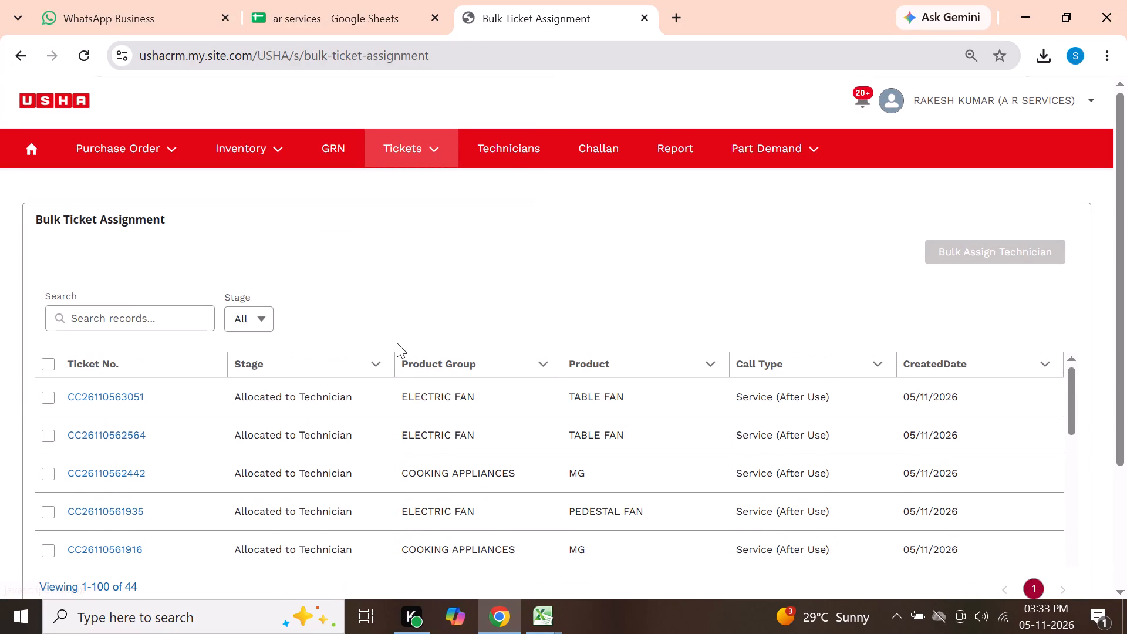
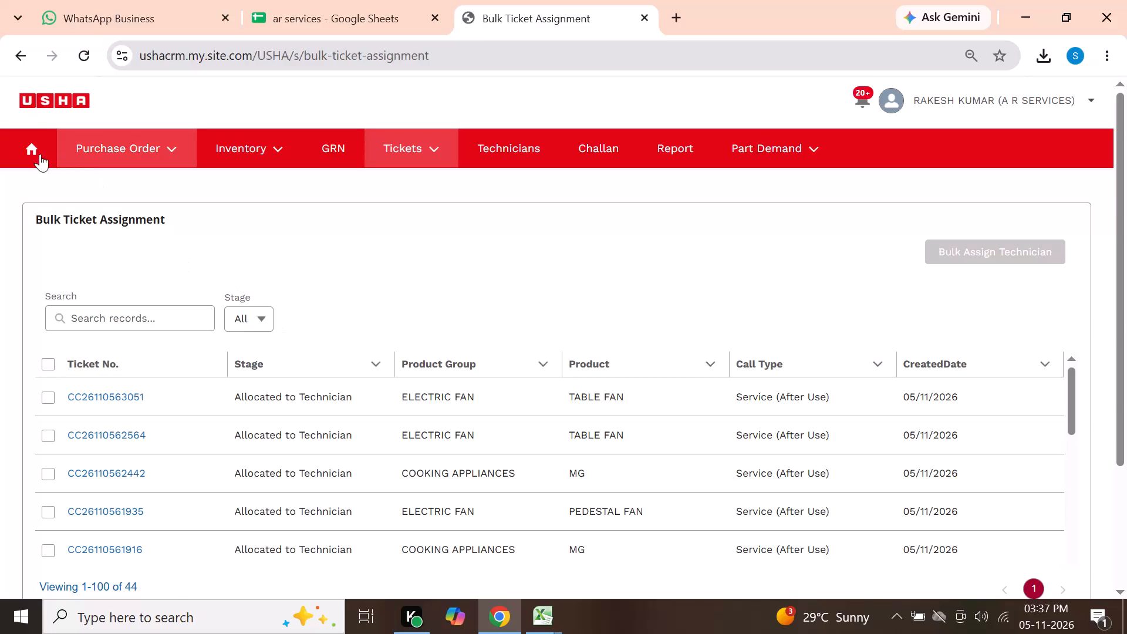
Return to the portal's home page and reopen the Bulk Ticket Assignment list to refresh its tickets.
{"action": "left_click", "coordinate": [24, 151]}
{"action": "left_click", "coordinate": [440, 151]}
{"action": "left_click", "coordinate": [442, 230]}
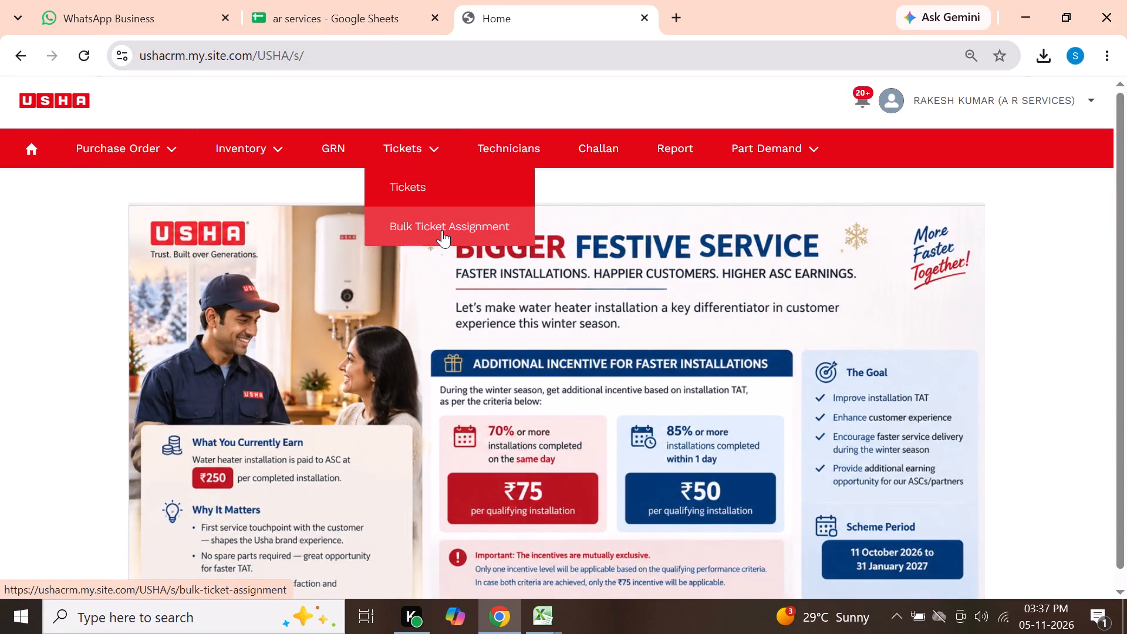